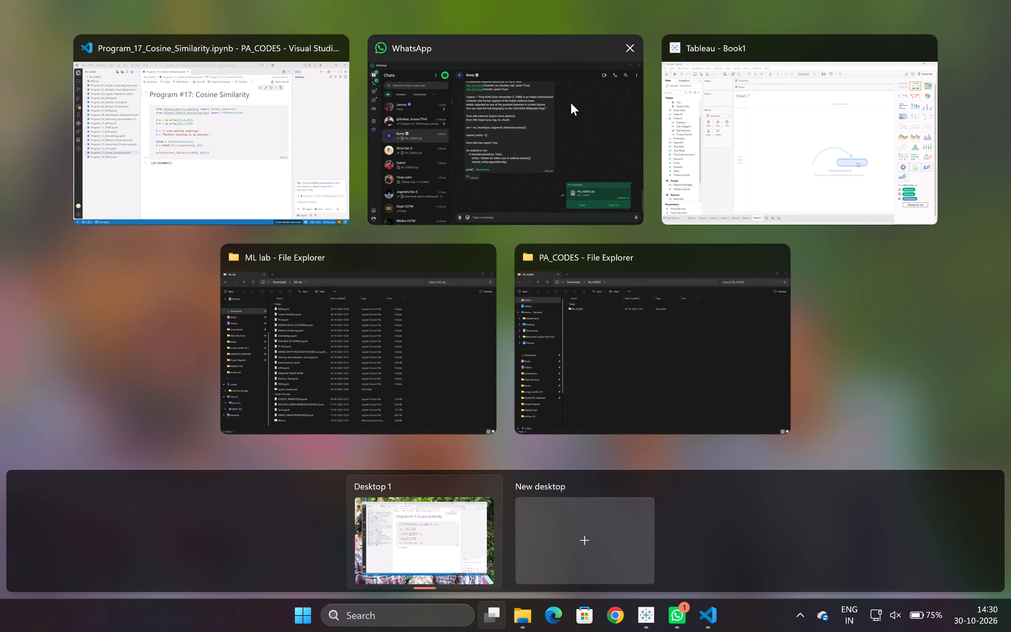
Close the WhatsApp window and the PA_CODES and ML lab File Explorer windows.
click(628, 55)
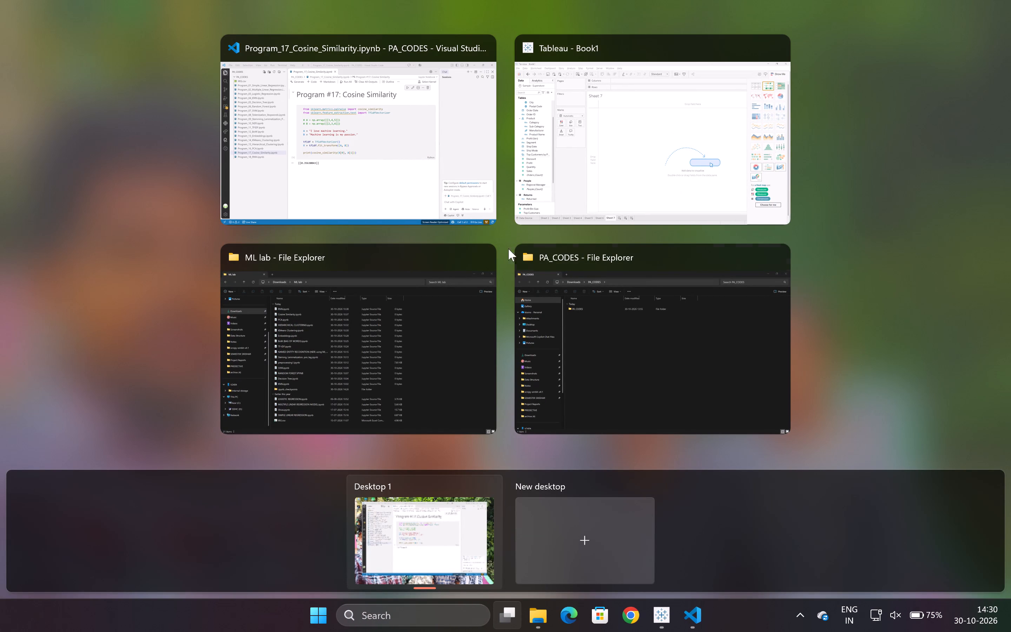
click(772, 263)
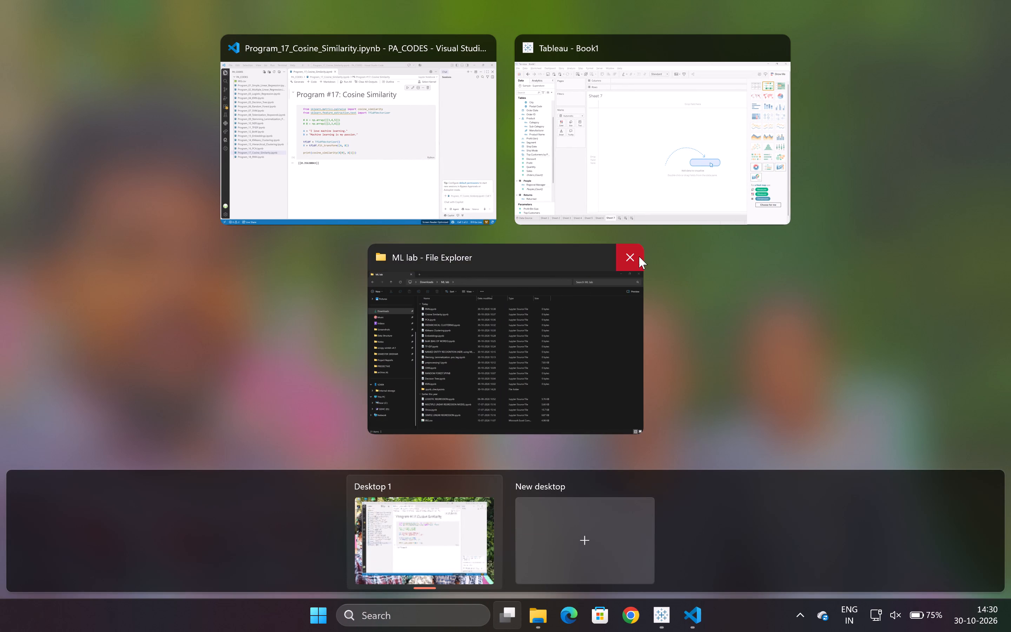
click(634, 256)
Switch to the Visual Studio Code window showing Program_17_Cosine_Similarity.ipynb.
click(454, 254)
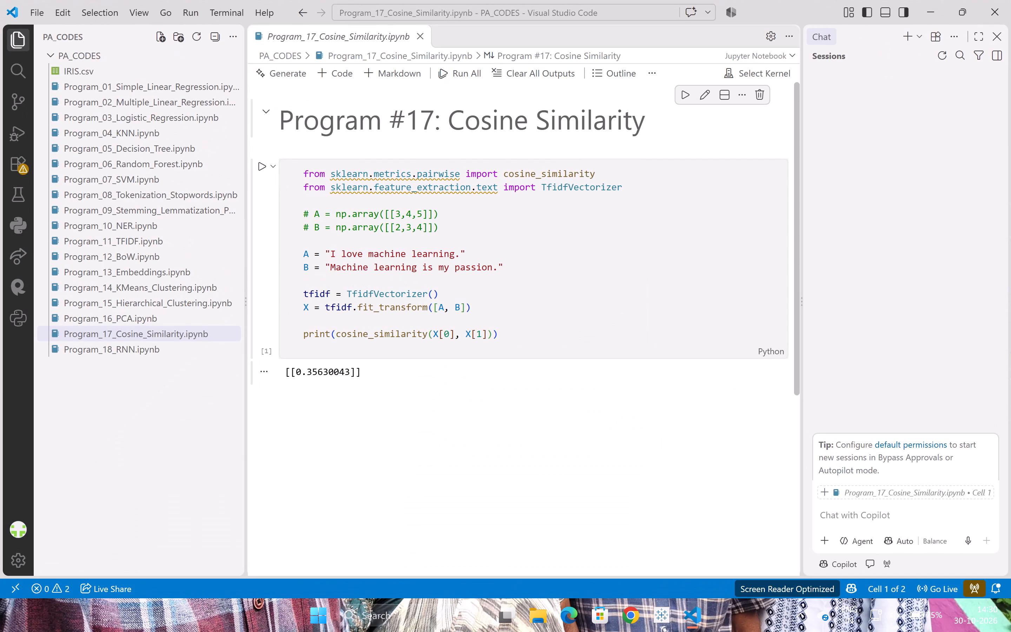
Switch to the Tableau window showing the blank Sheet 7 of Book1.
key(alt+Tab)
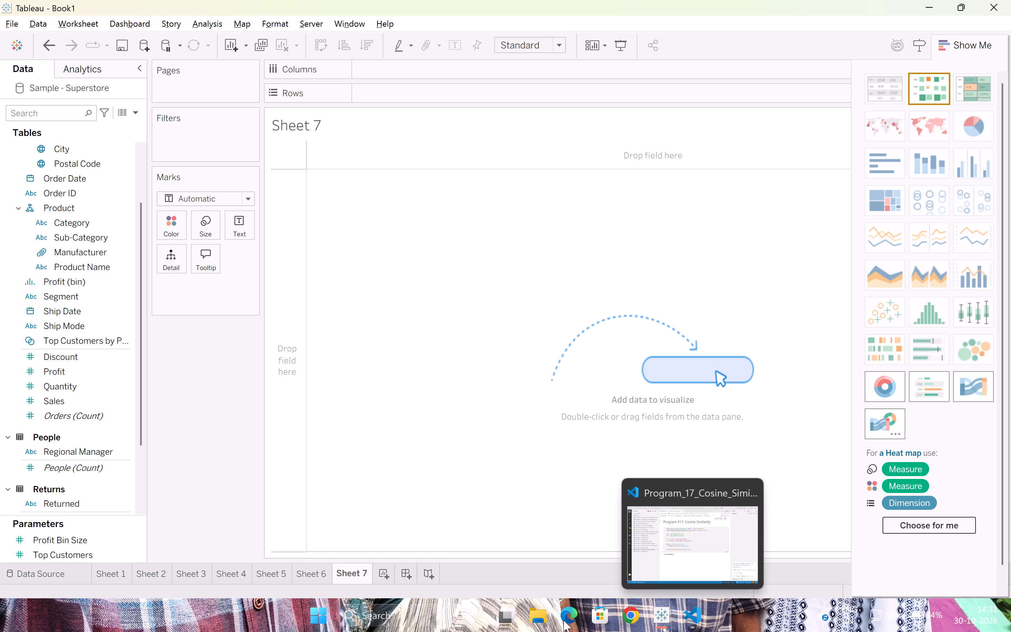
Launch WhatsApp from the recent Windows searches.
click(416, 613)
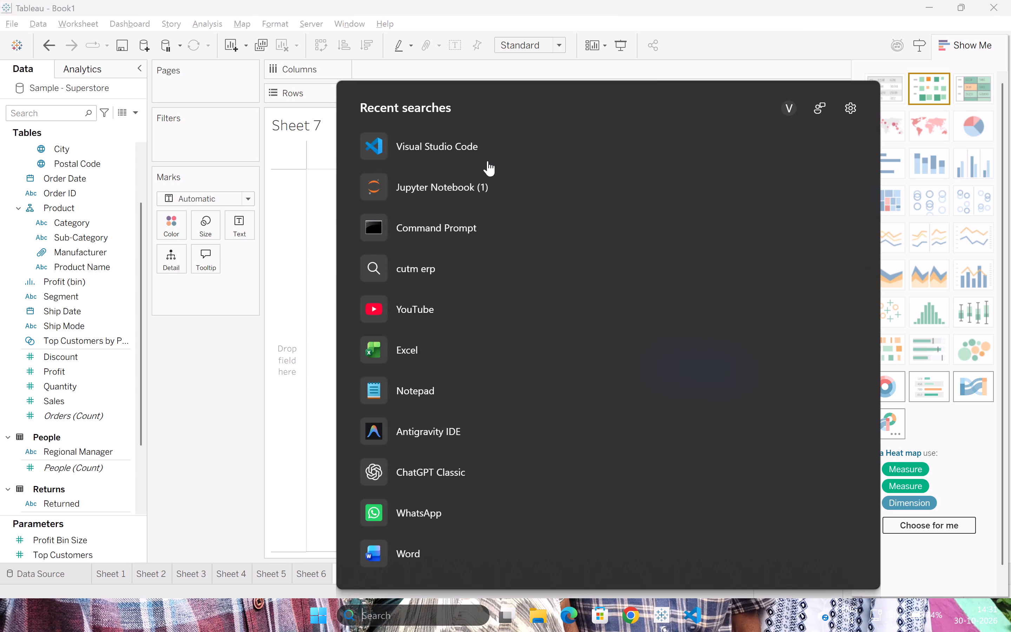
click(475, 505)
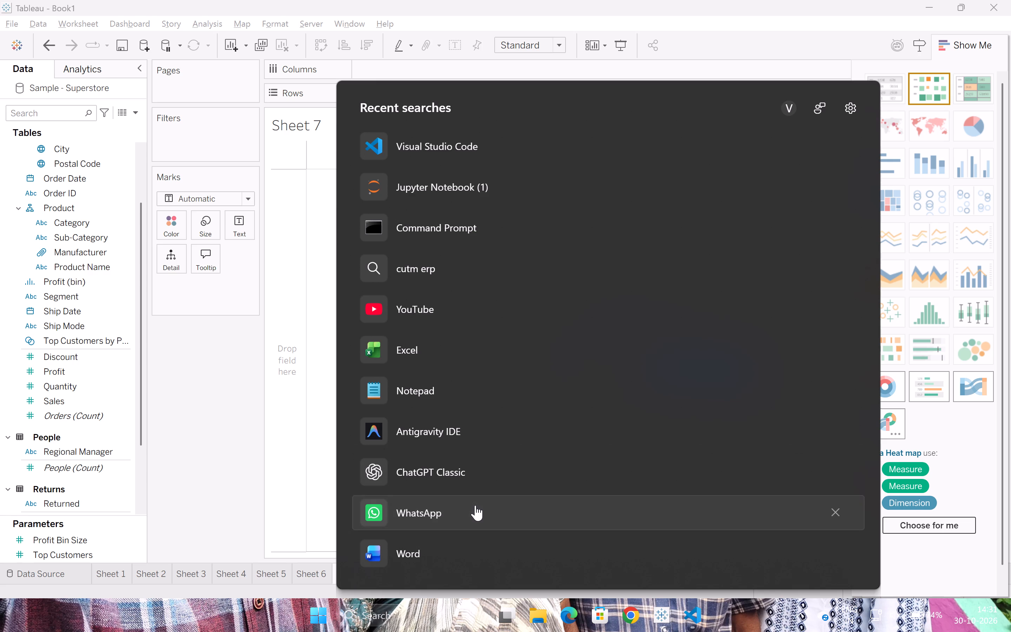
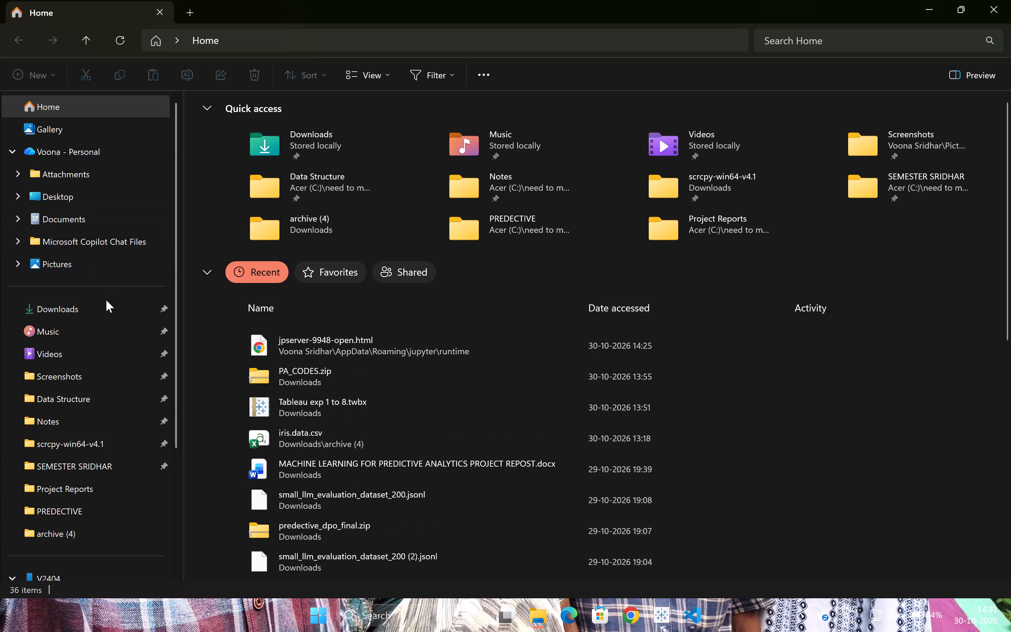
Open the packaged workbook Tableau exp 1 to 8.twbx from the Downloads folder.
click(104, 309)
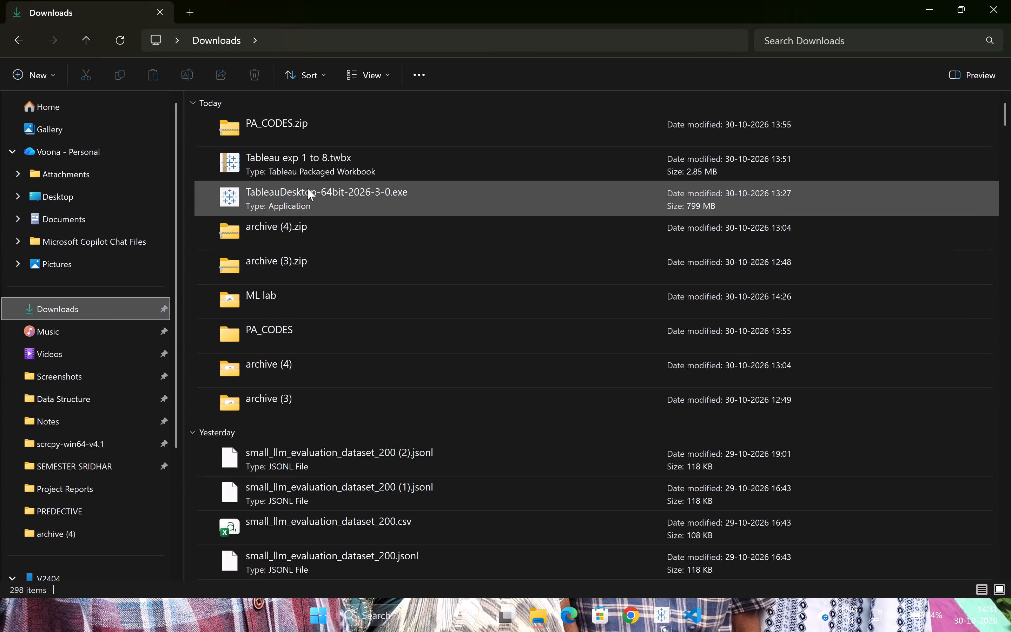
click(387, 171)
right_click(387, 171)
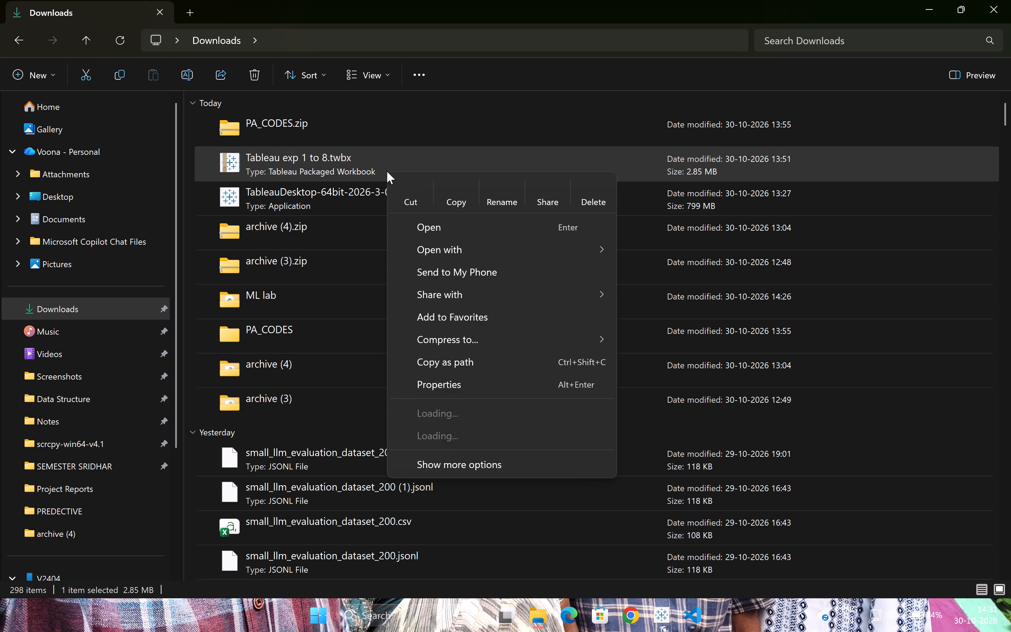
click(475, 226)
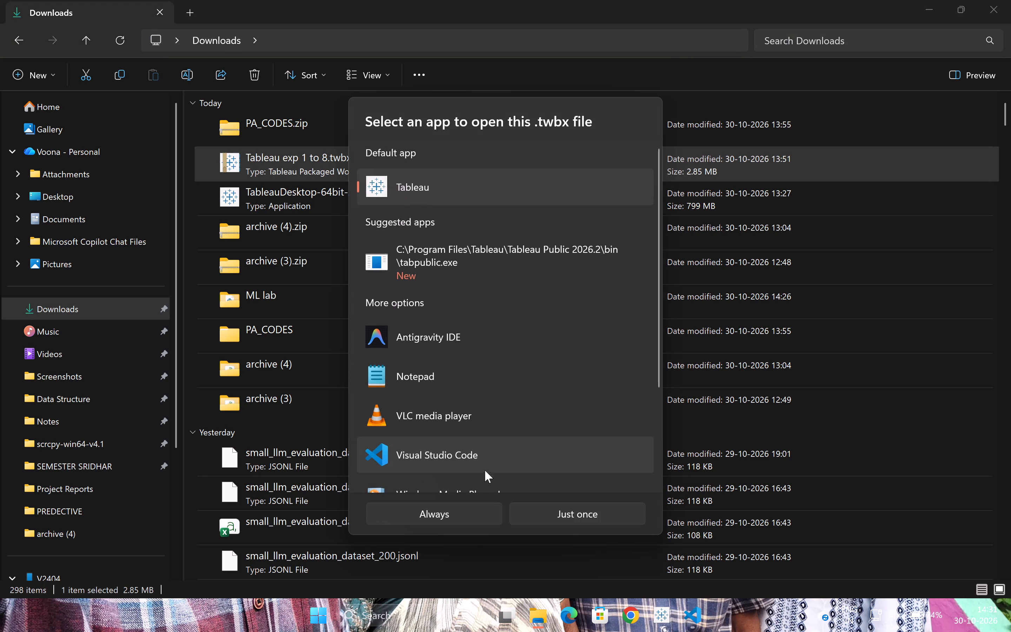
Open the workbook Tableau exp 1 to 8.twbx with Tableau, using that app just once.
click(557, 510)
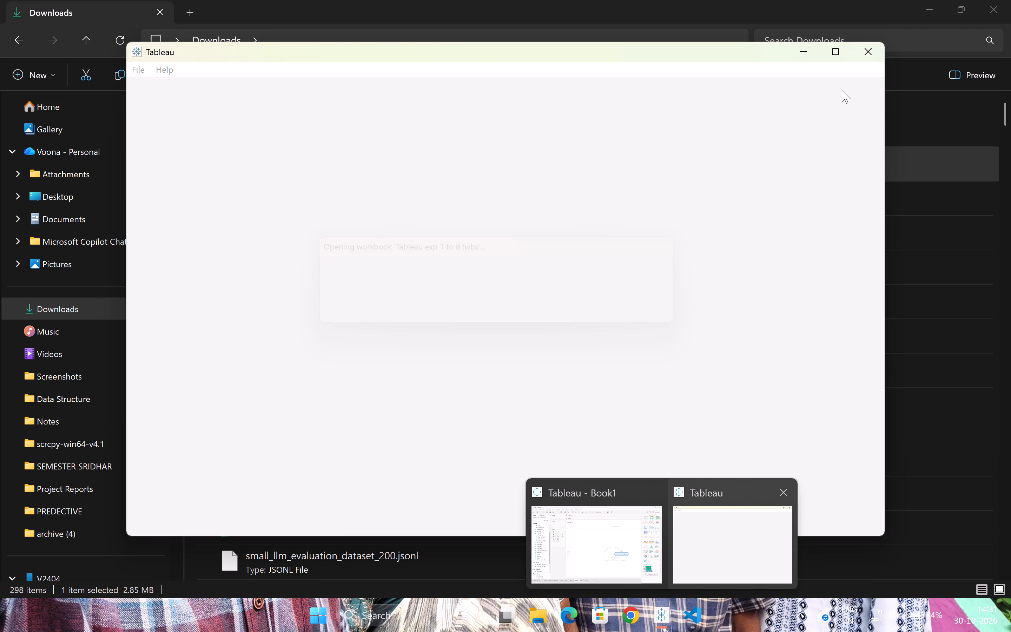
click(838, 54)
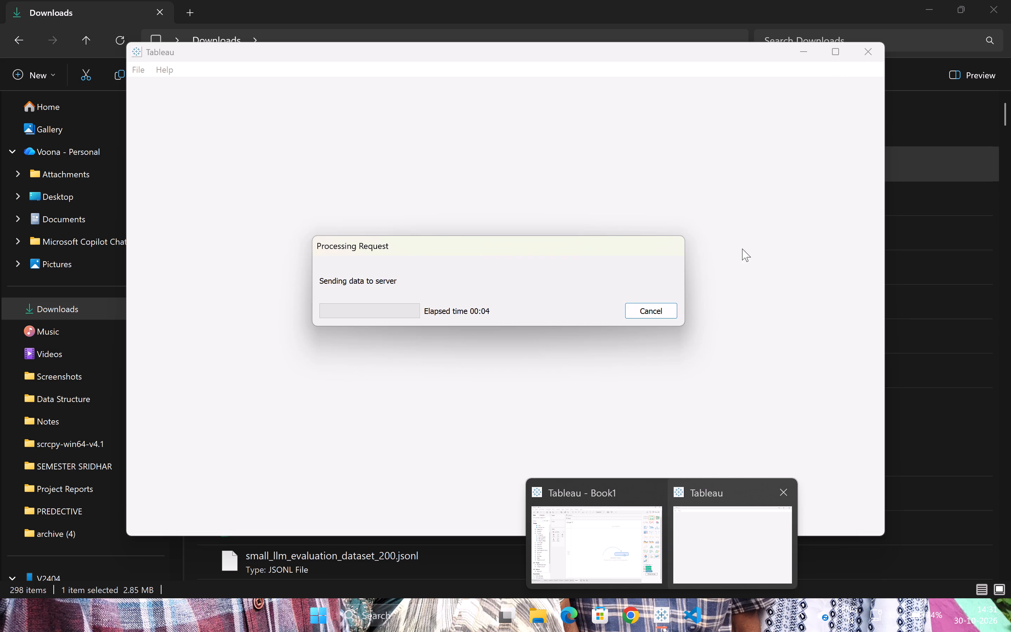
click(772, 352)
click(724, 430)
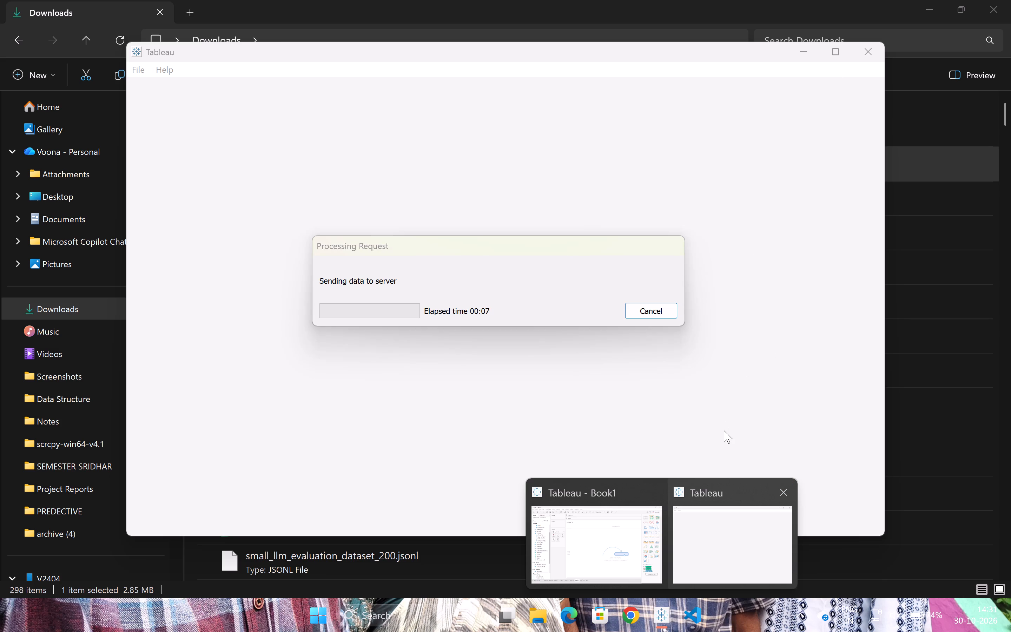
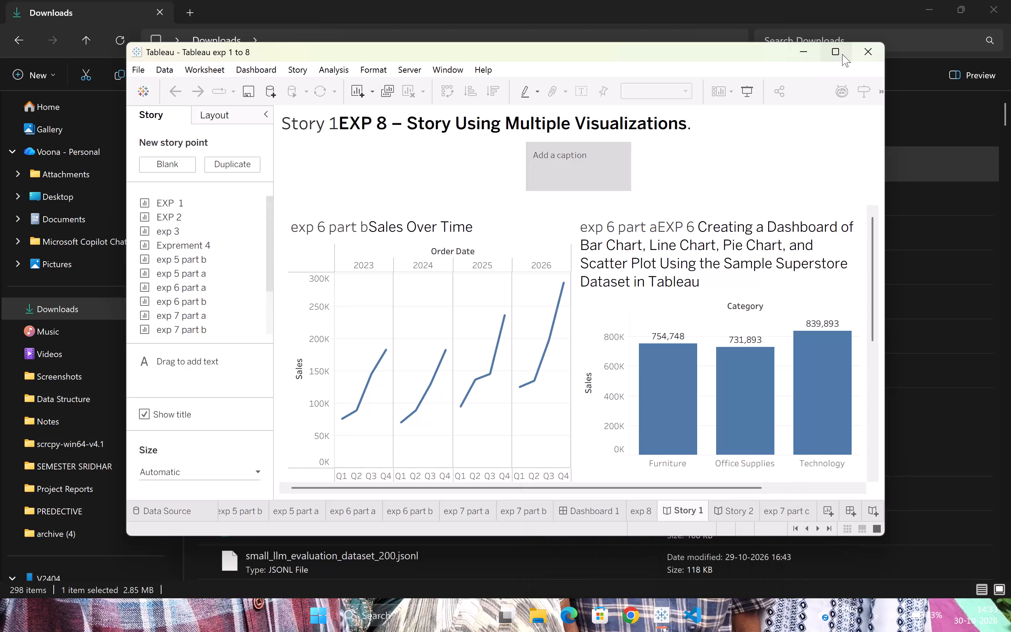
Maximize the Tableau exp 1 to 8 workbook window.
click(842, 54)
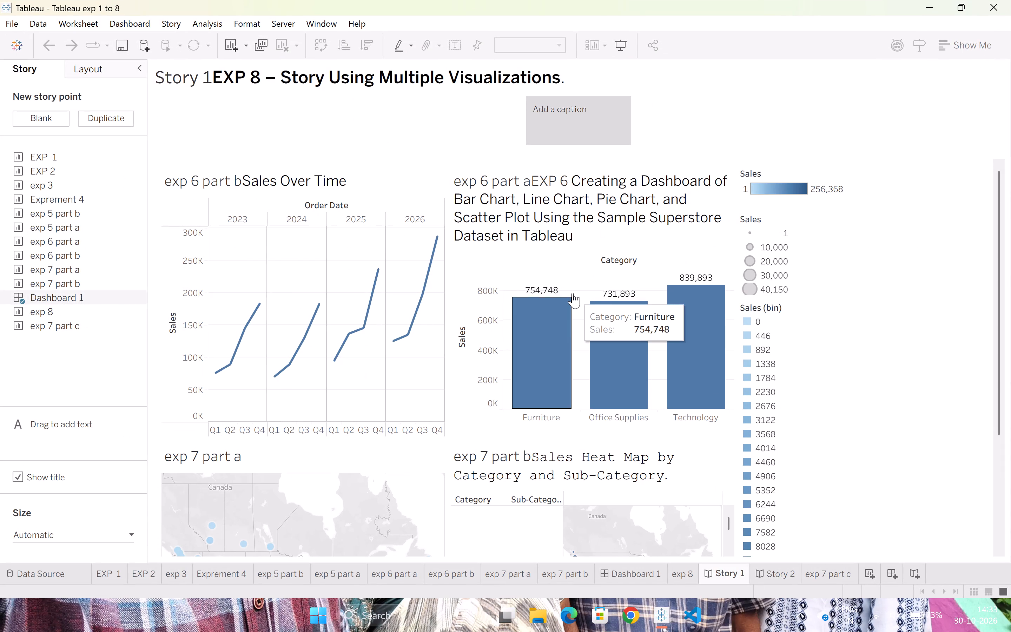
Examine Story 1 and preview the sheets listed for building its story points.
click(289, 259)
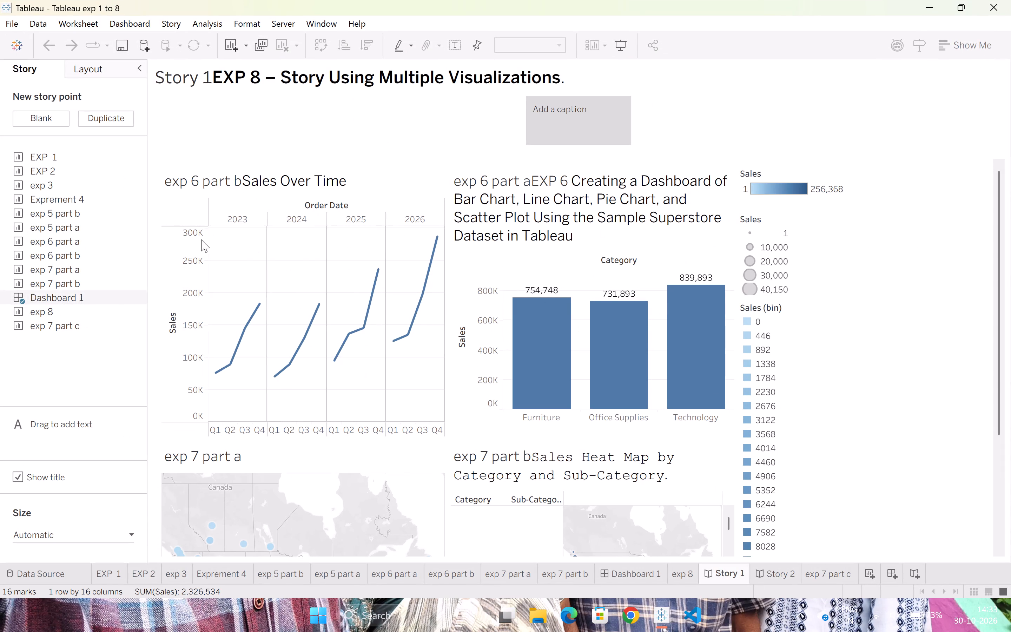
click(76, 188)
click(70, 157)
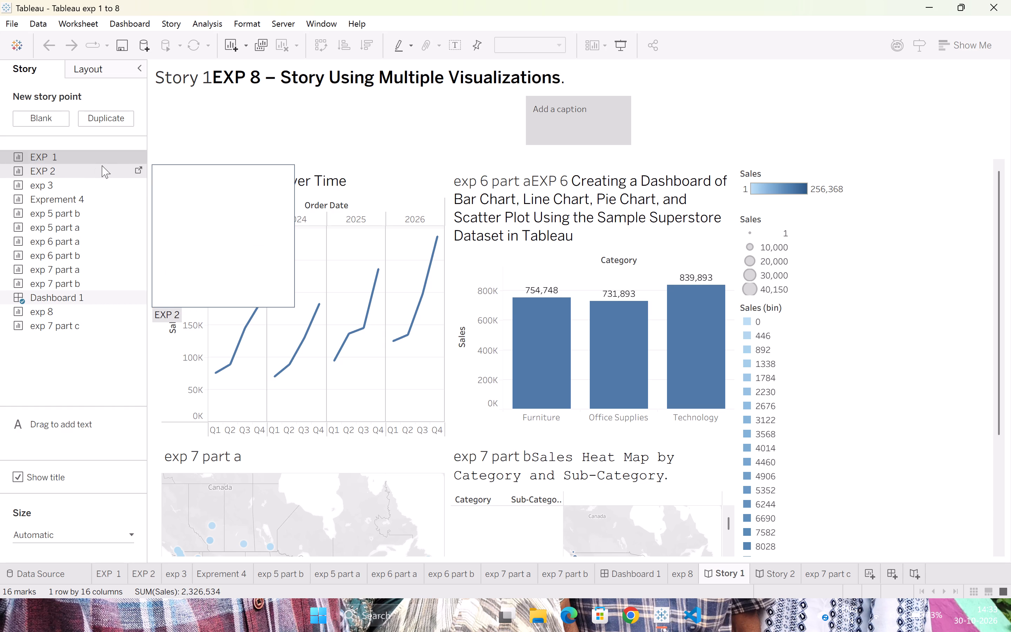
click(89, 156)
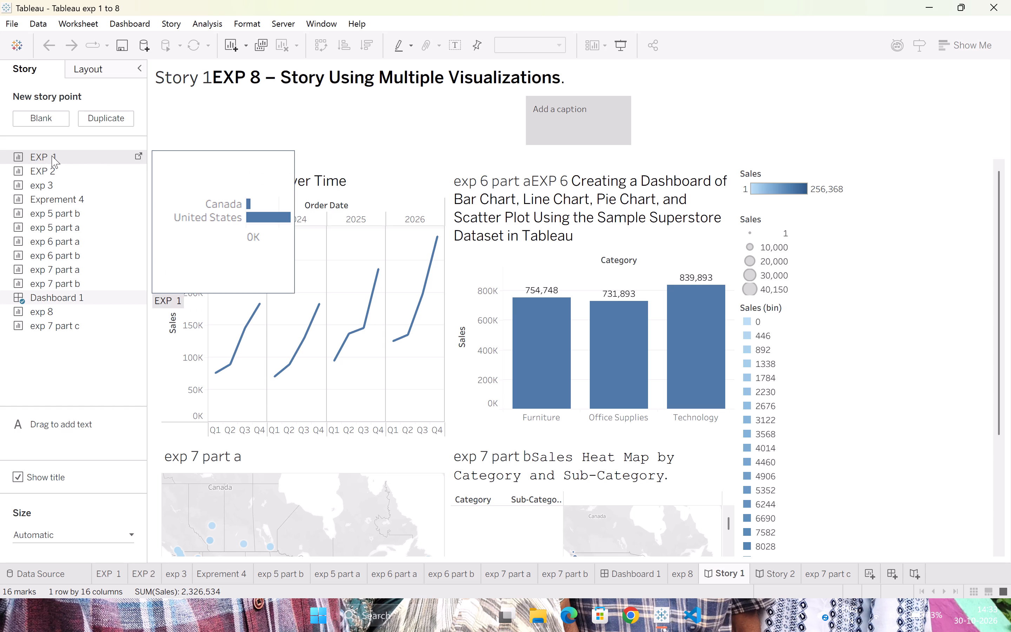
scroll(102, 463, down, 6)
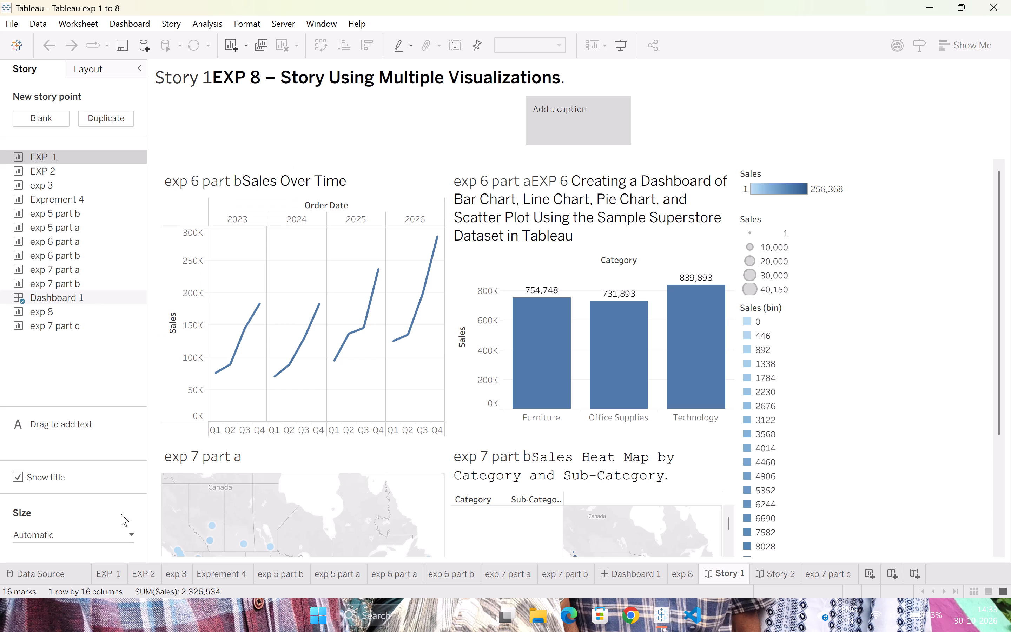
scroll(248, 493, down, 4)
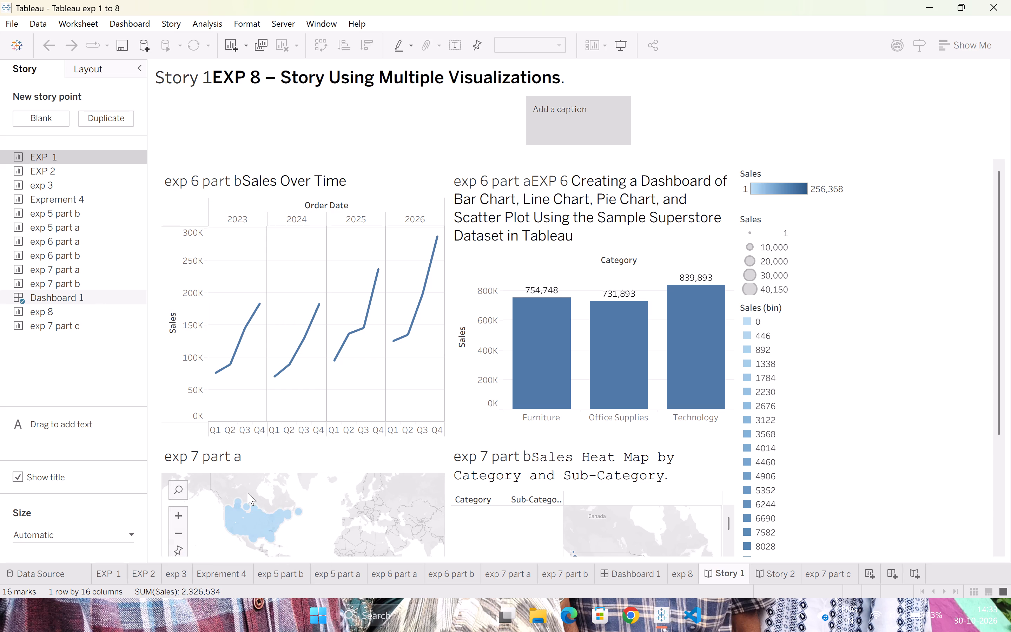
click(63, 163)
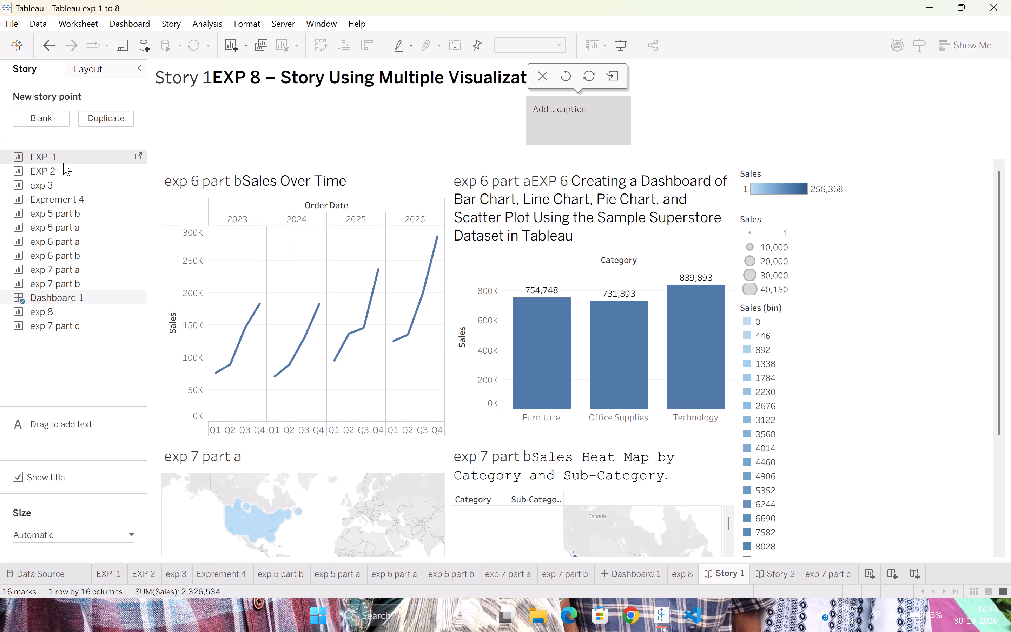
scroll(125, 252, up, 1)
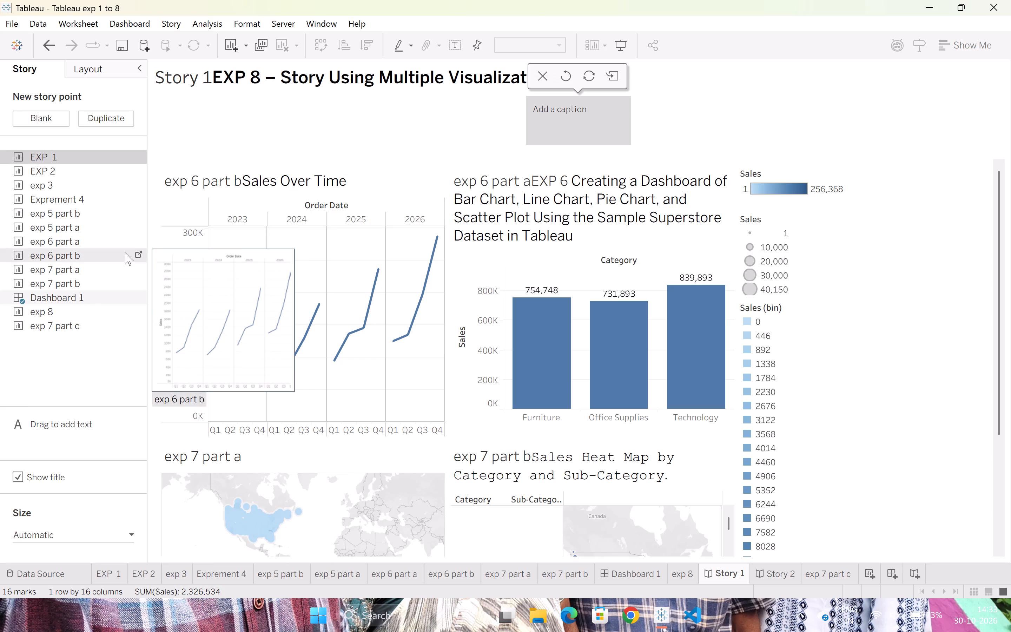
scroll(125, 252, up, 1)
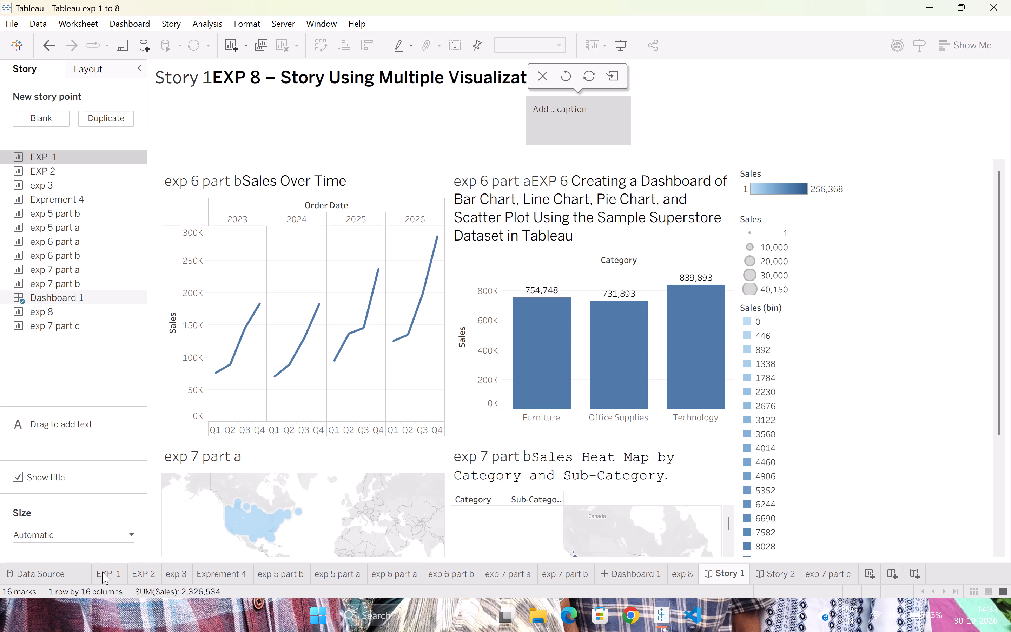
Look through the experiment worksheets from EXP 1 to exp 5 part a, finishing on EXP 2.
click(102, 573)
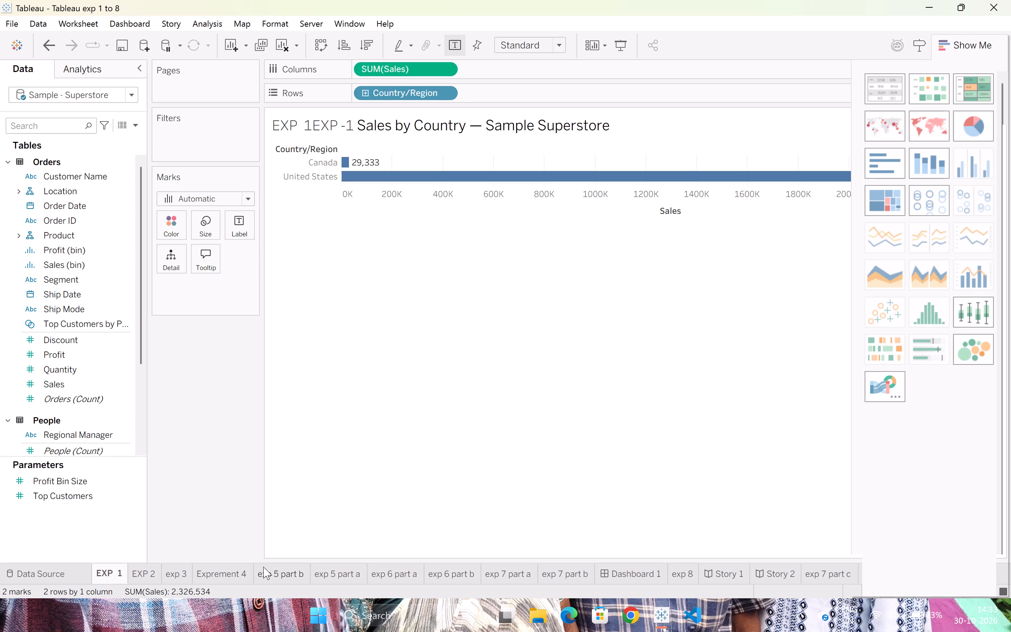
click(145, 574)
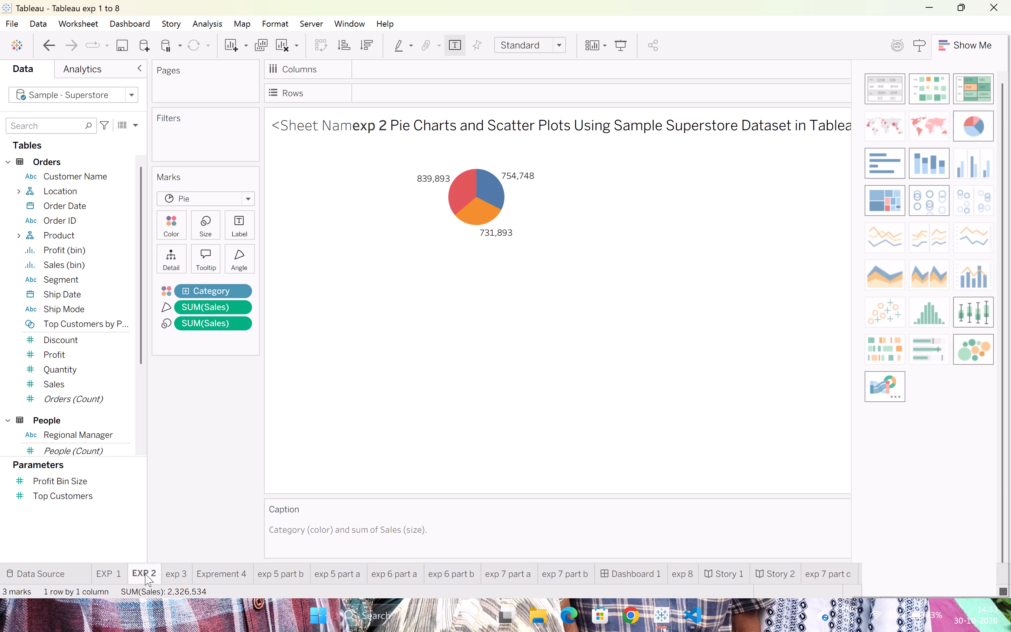
click(180, 573)
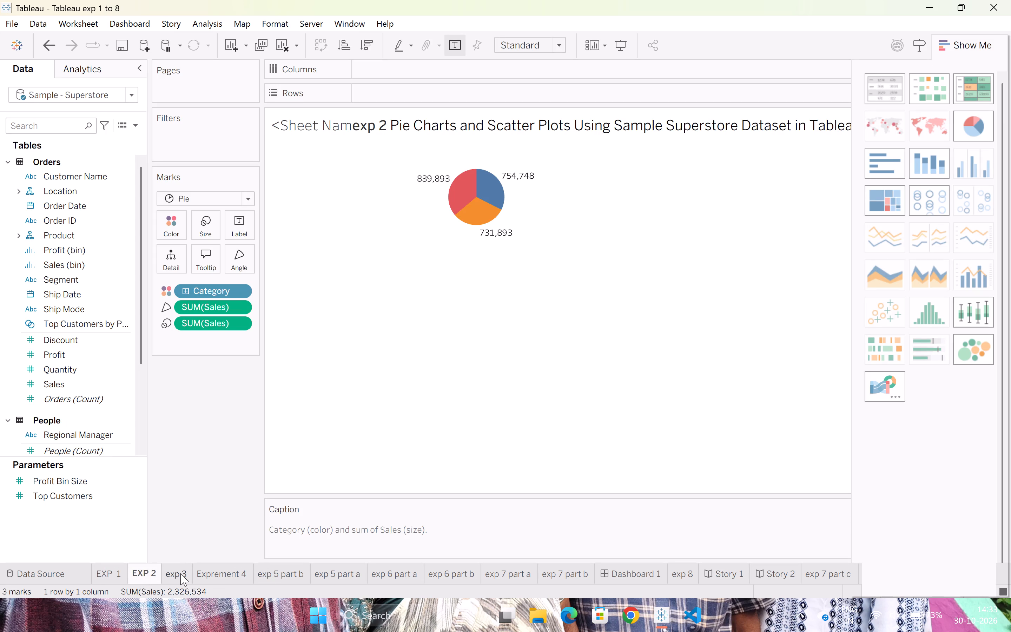
click(180, 573)
click(180, 573)
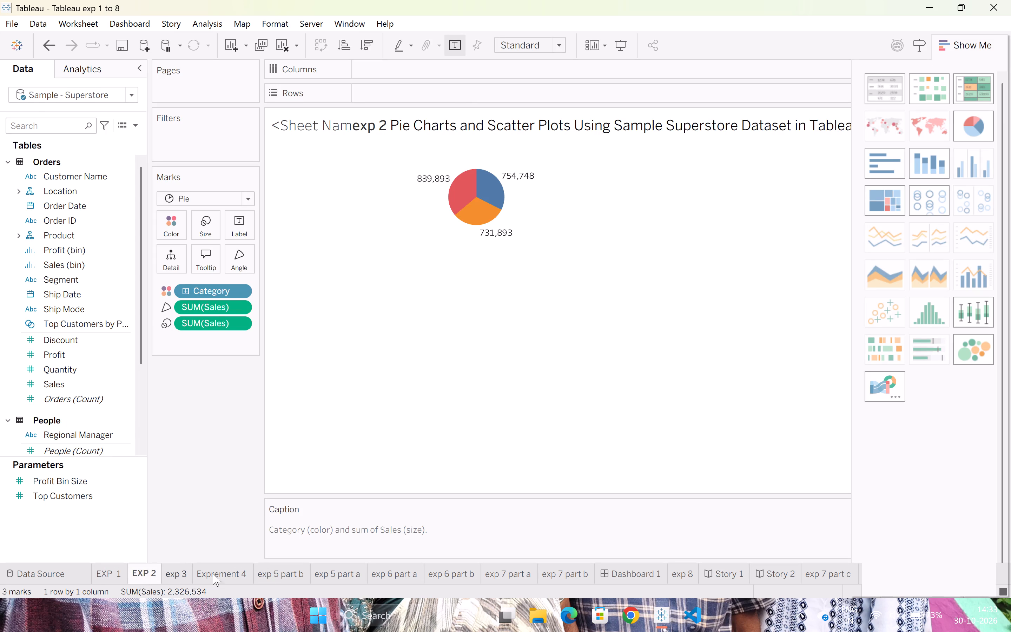
click(218, 573)
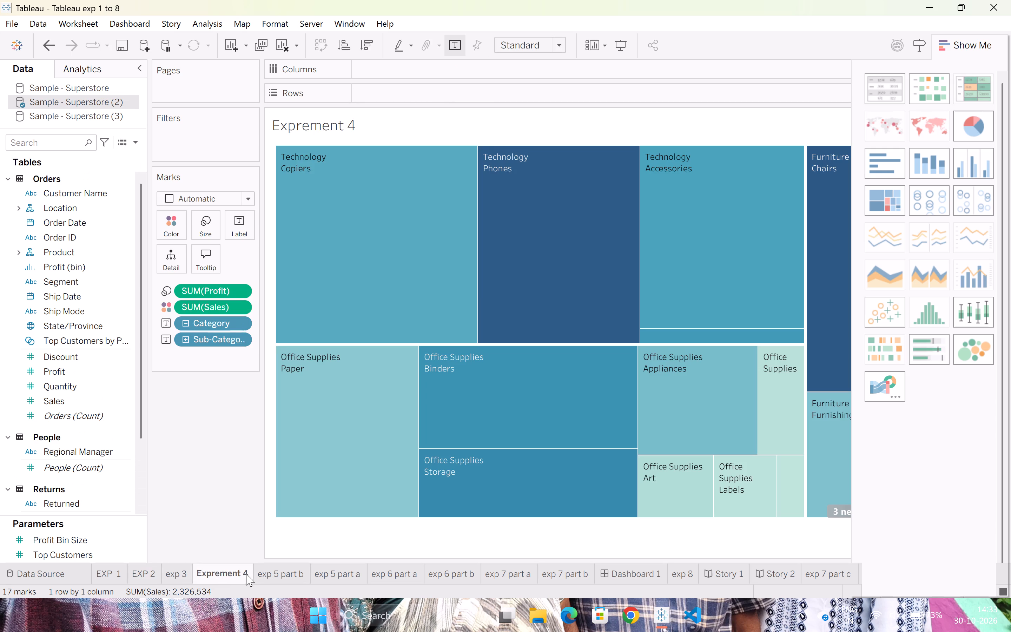
click(279, 572)
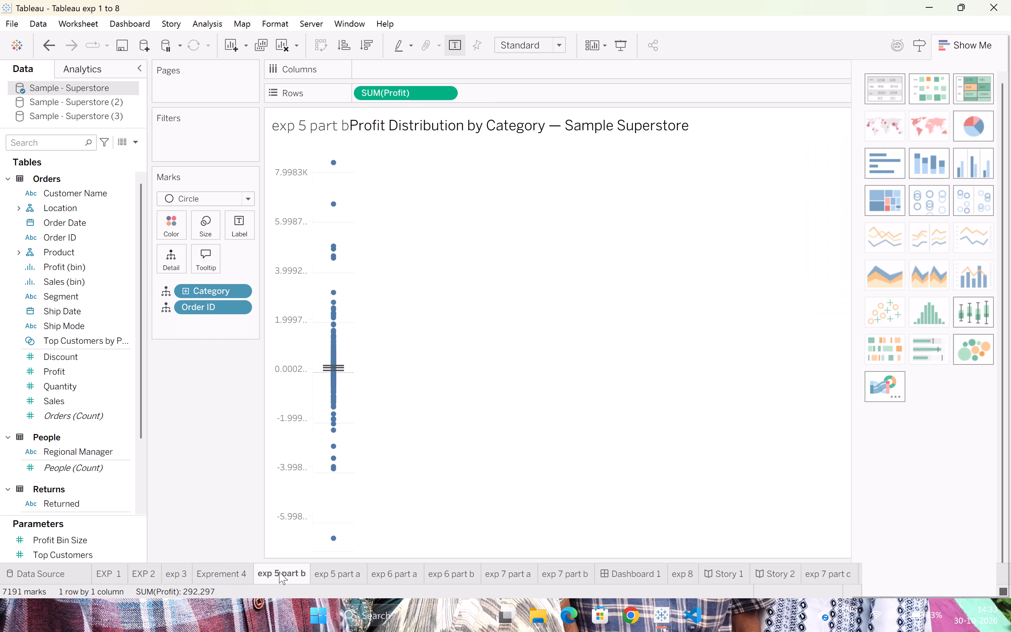
click(336, 569)
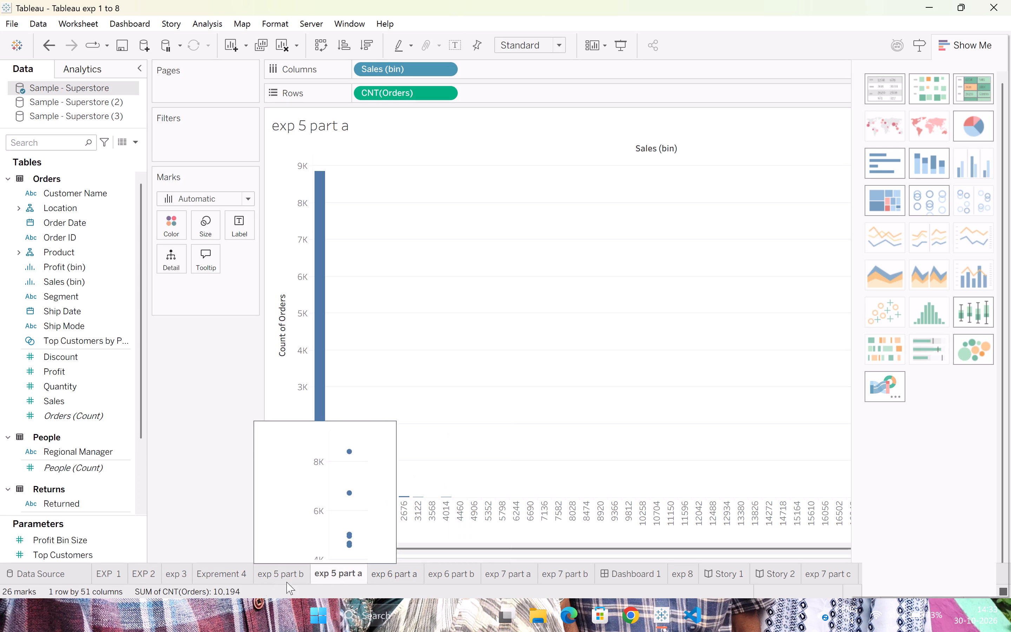
click(117, 573)
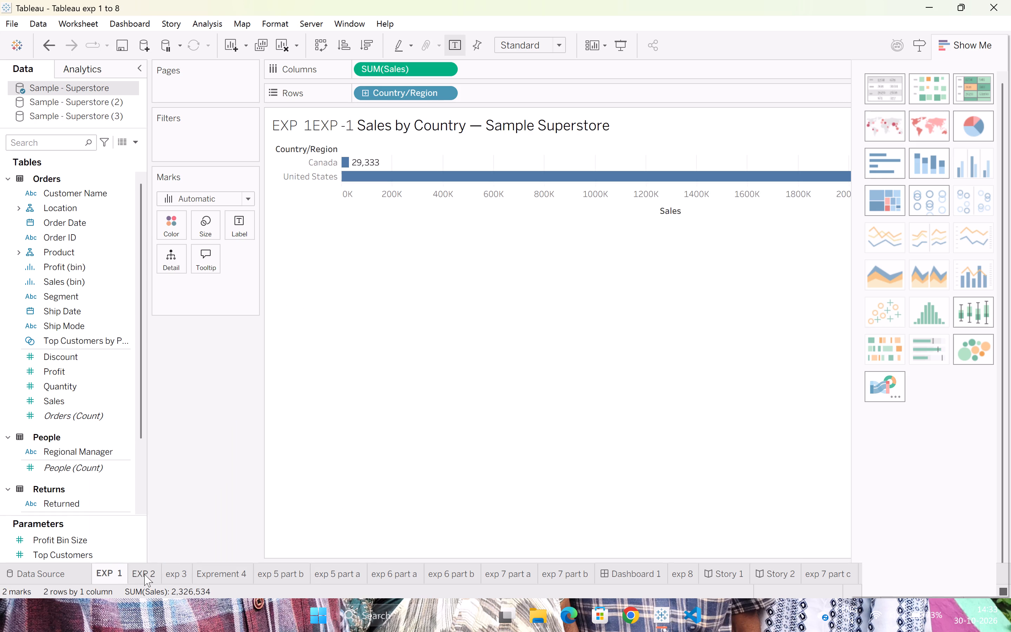
click(145, 578)
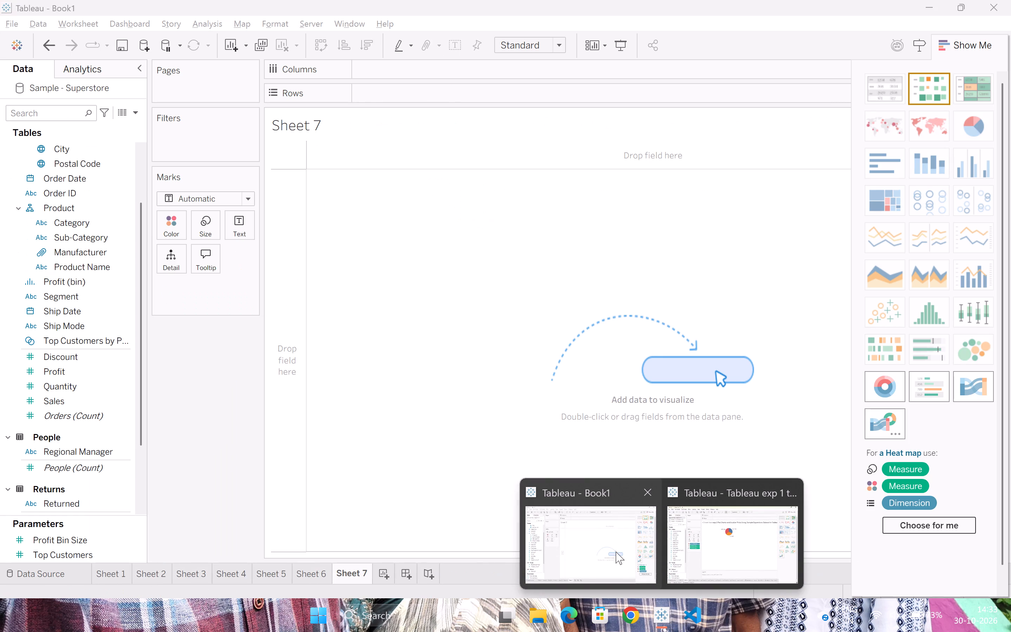
Switch to the Book1 workbook, view Sheet 6 and return to Sheet 7.
click(616, 552)
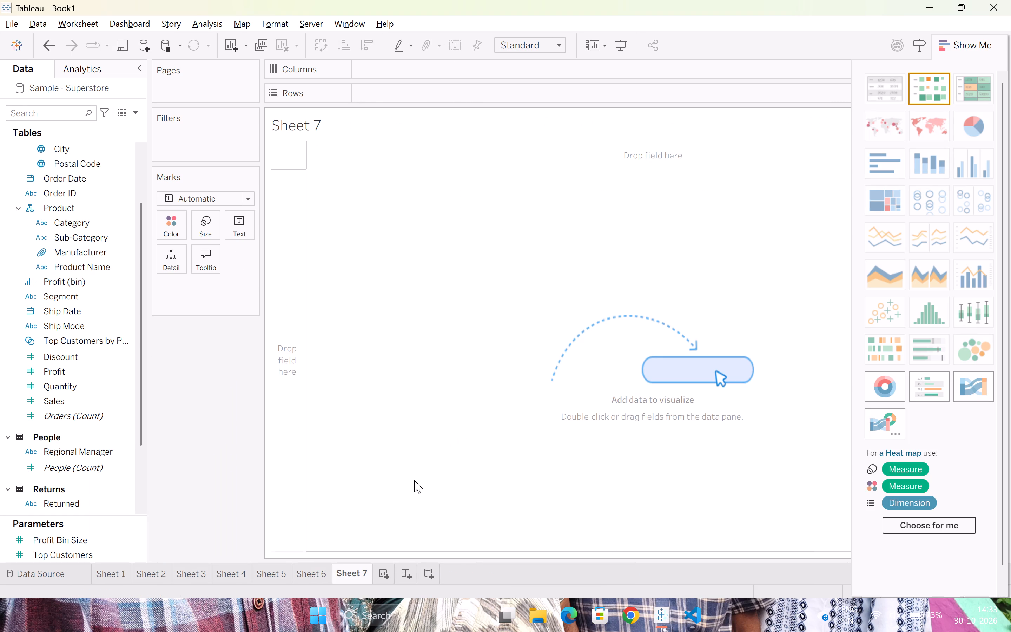
click(312, 574)
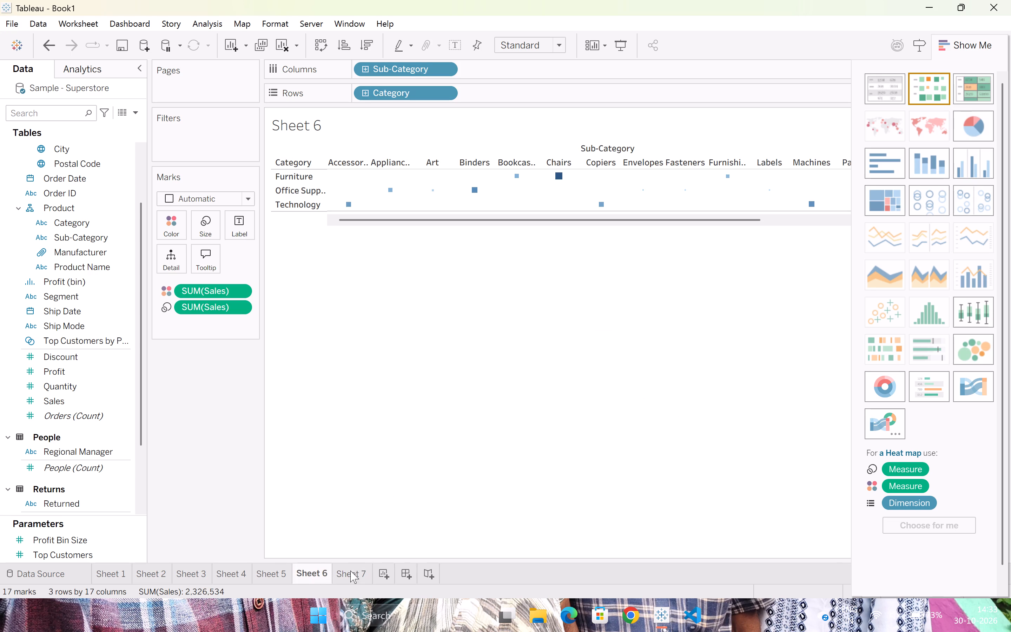
click(350, 571)
Switch to the Tableau exp 1 to 8 workbook and delete the empty Story 2 sheet.
key(alt+Tab)
key(alt+Tab)
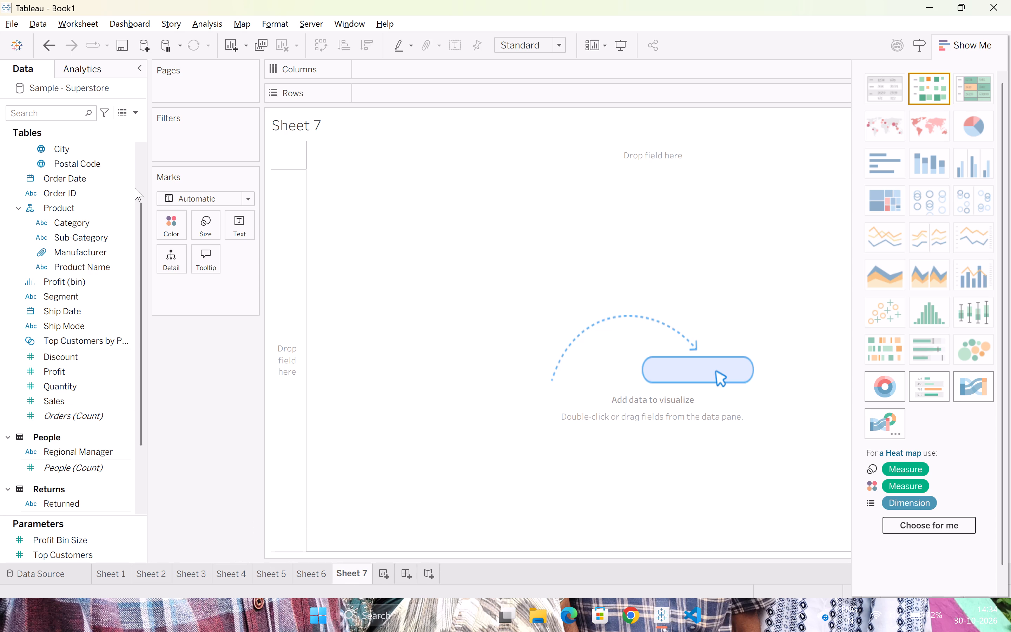
key(alt+Tab)
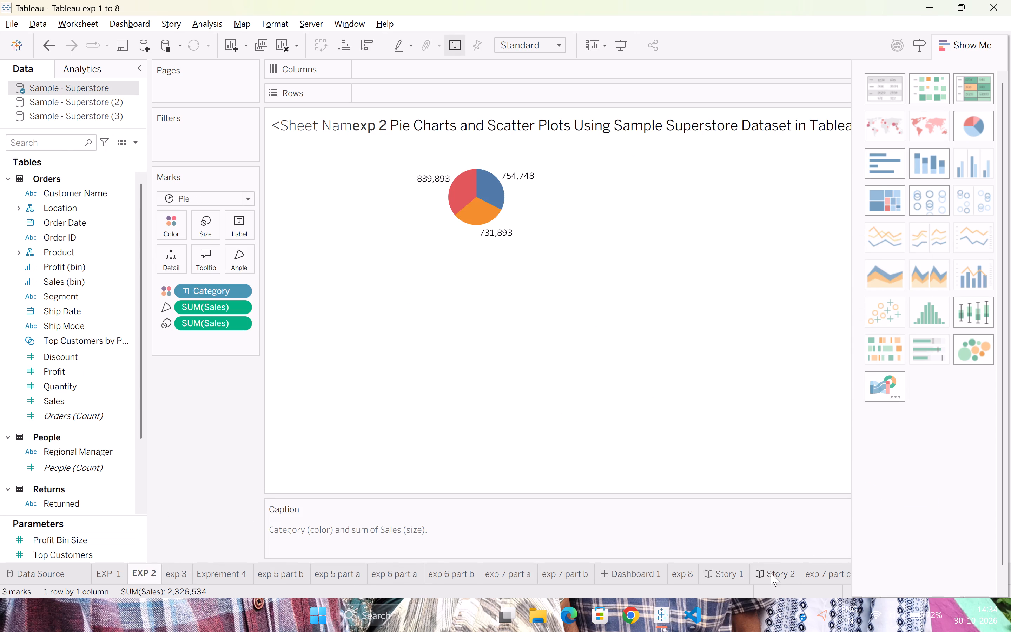
click(793, 571)
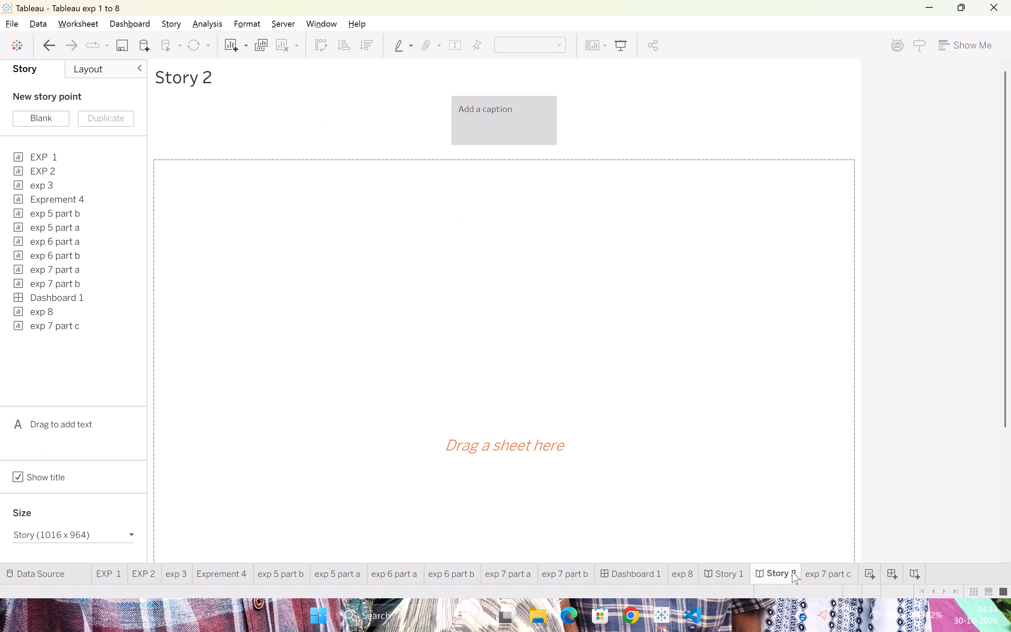
key(Delete)
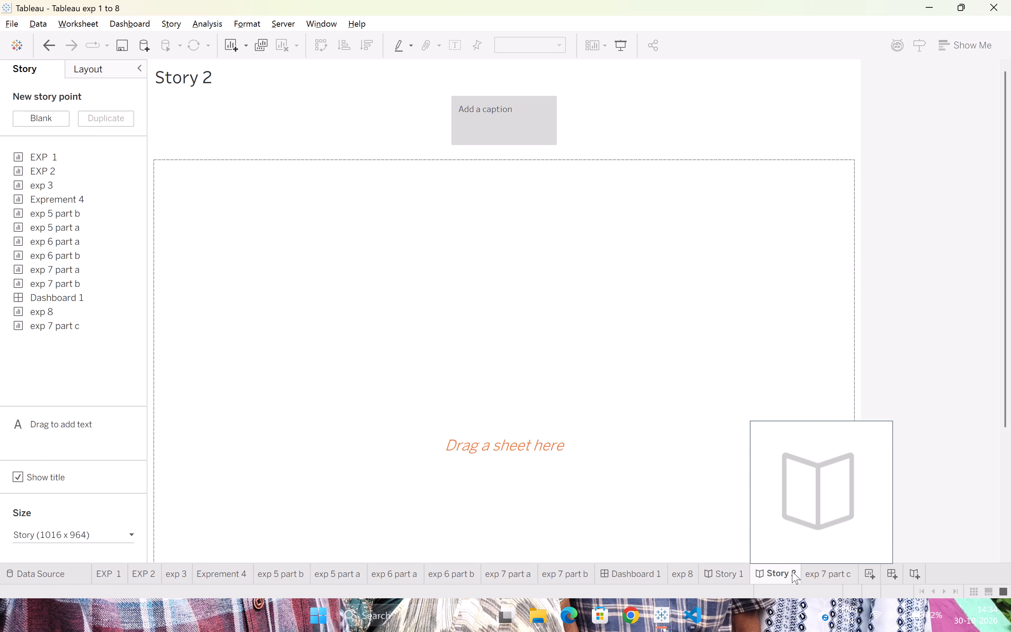
right_click(792, 571)
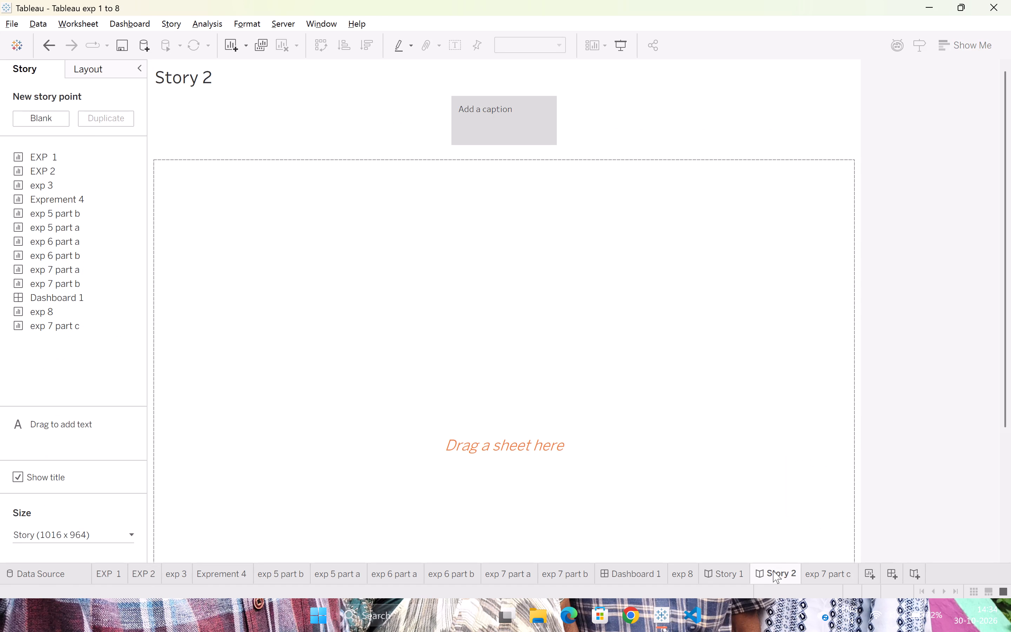
right_click(773, 571)
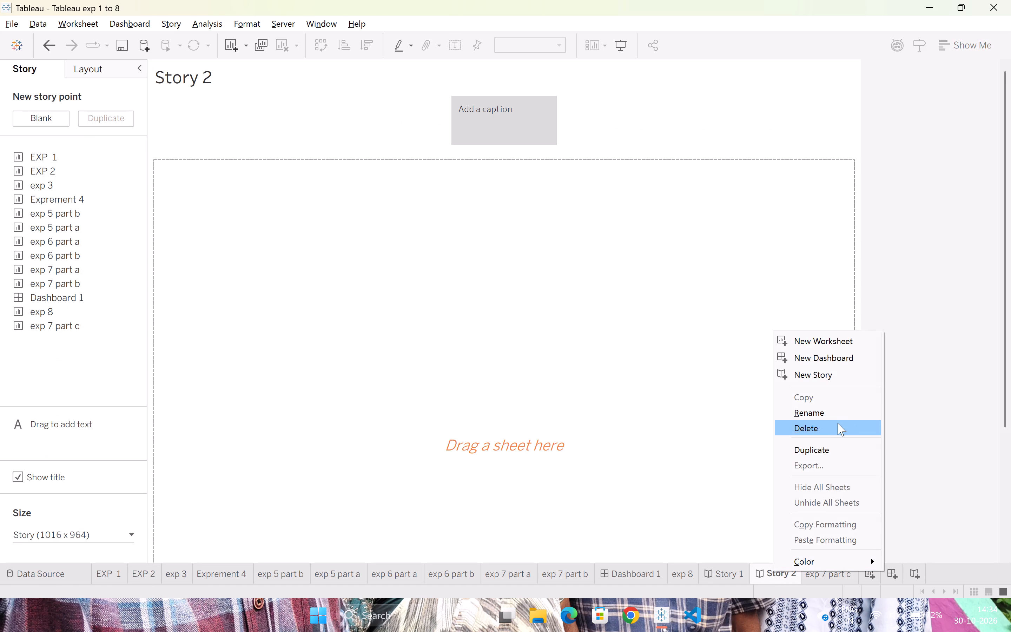
click(837, 424)
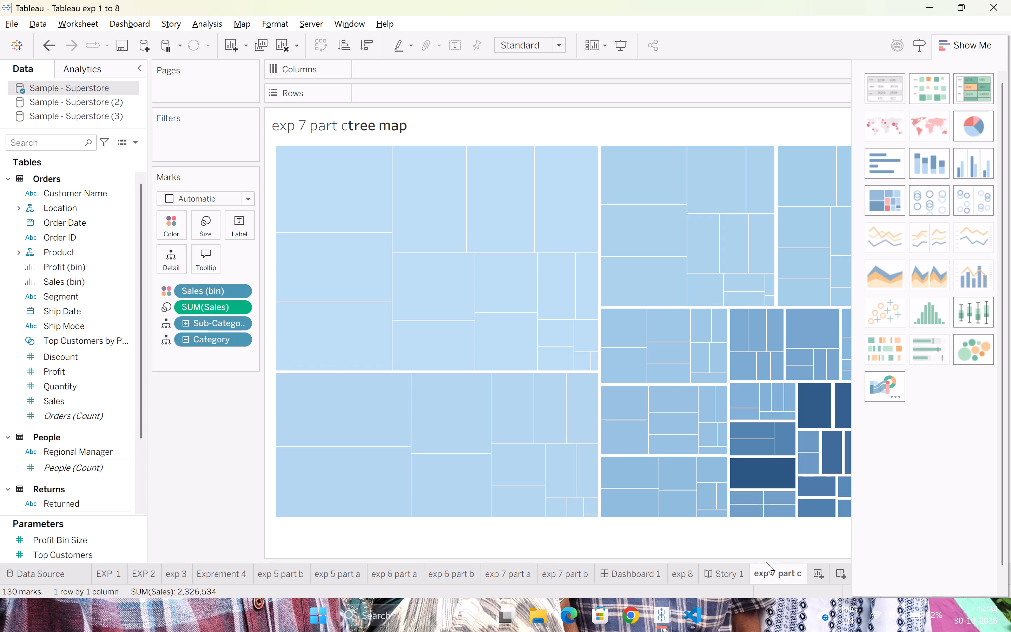
Delete the exp 8 worksheet from the workbook.
scroll(766, 562, left, 1)
click(686, 574)
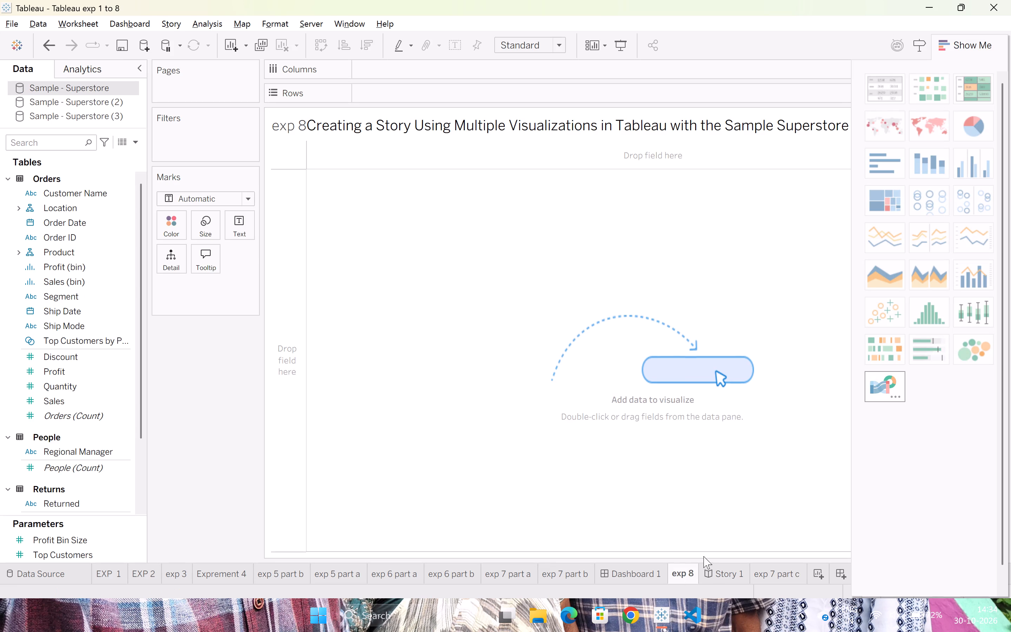
right_click(678, 574)
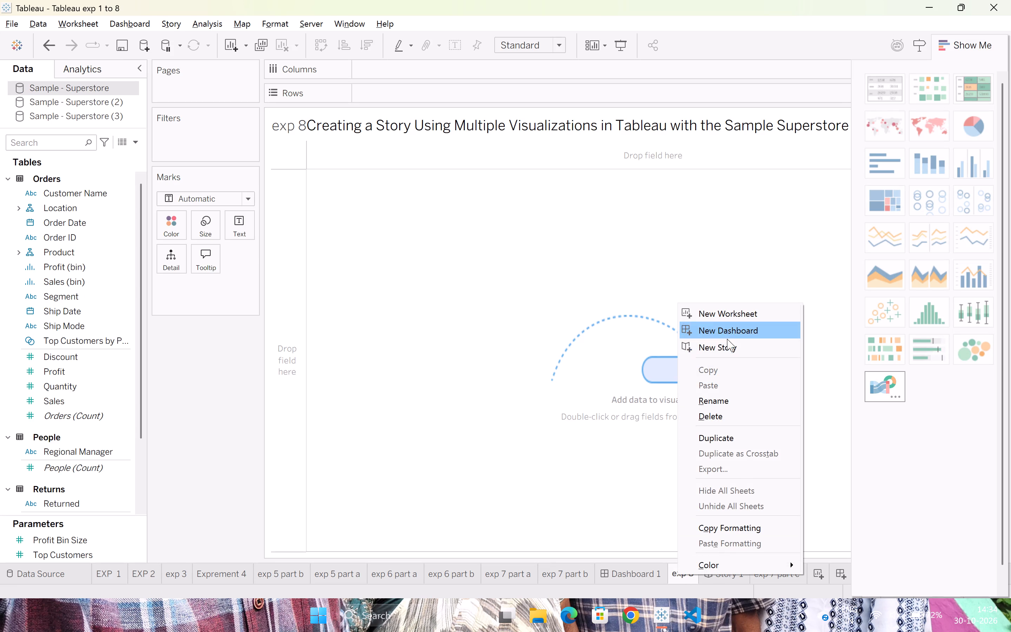
click(746, 419)
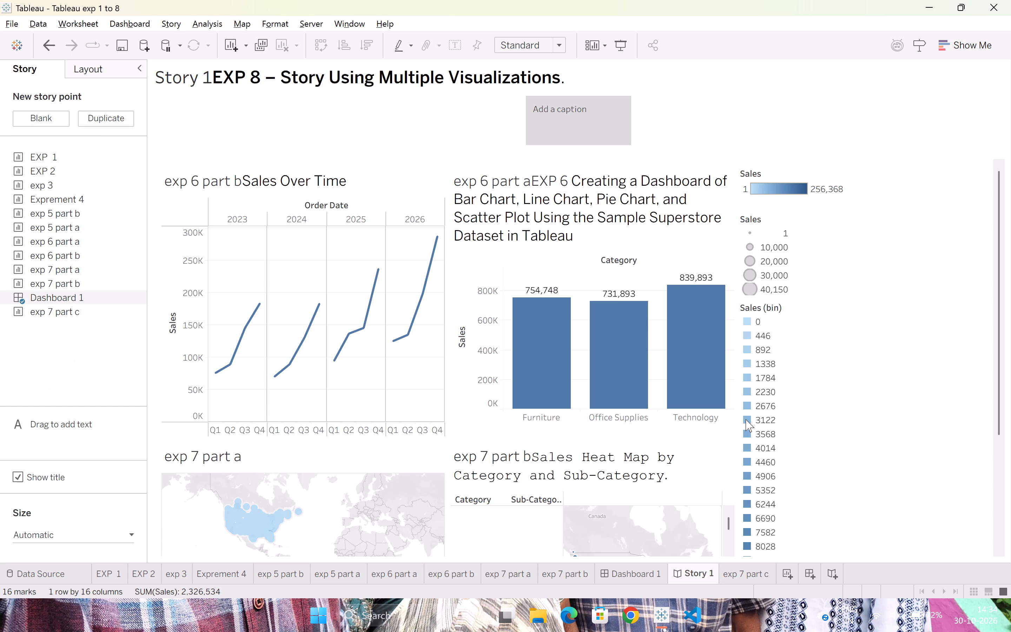
Open the exp 7 part c worksheet to examine how its tree map is built.
click(745, 574)
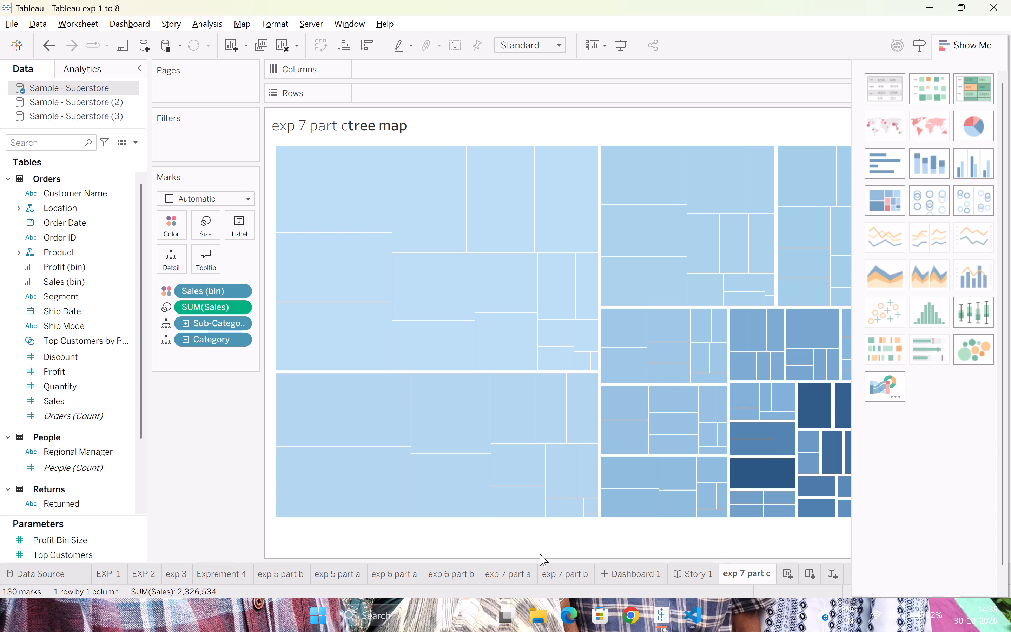
In the Book1 workbook, build a treemap on Sheet 7 with Category as color, Sub-Category as label and Sales as size.
key(alt+Tab)
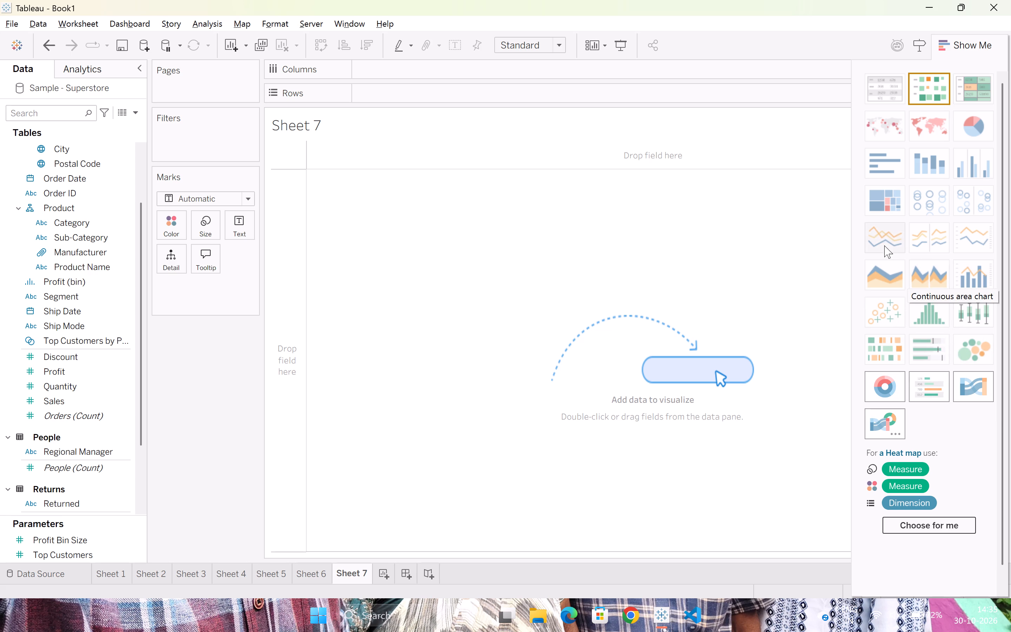
click(888, 201)
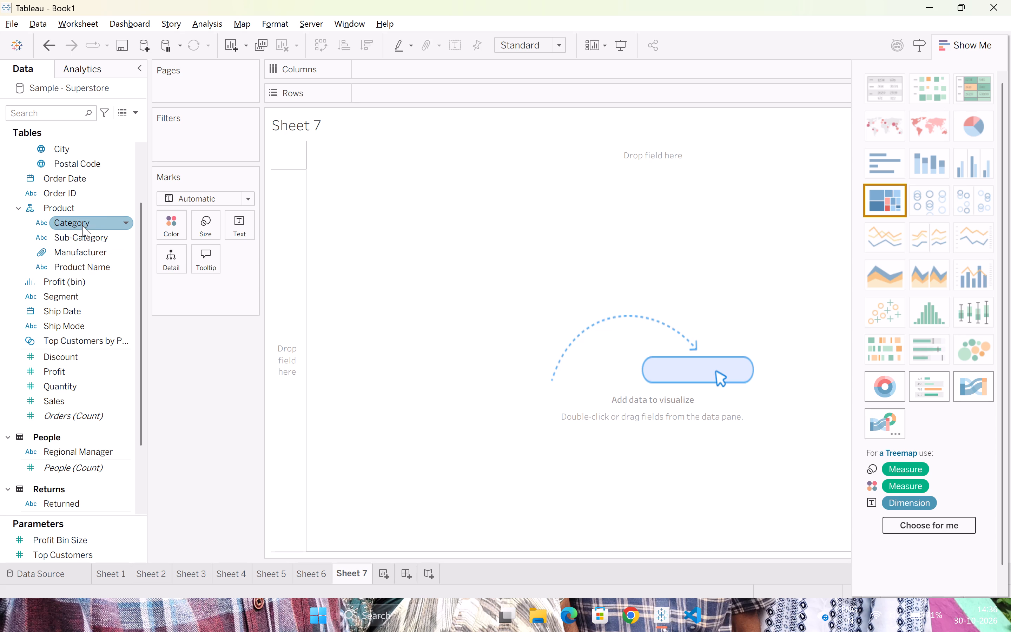
drag(82, 225, 159, 225)
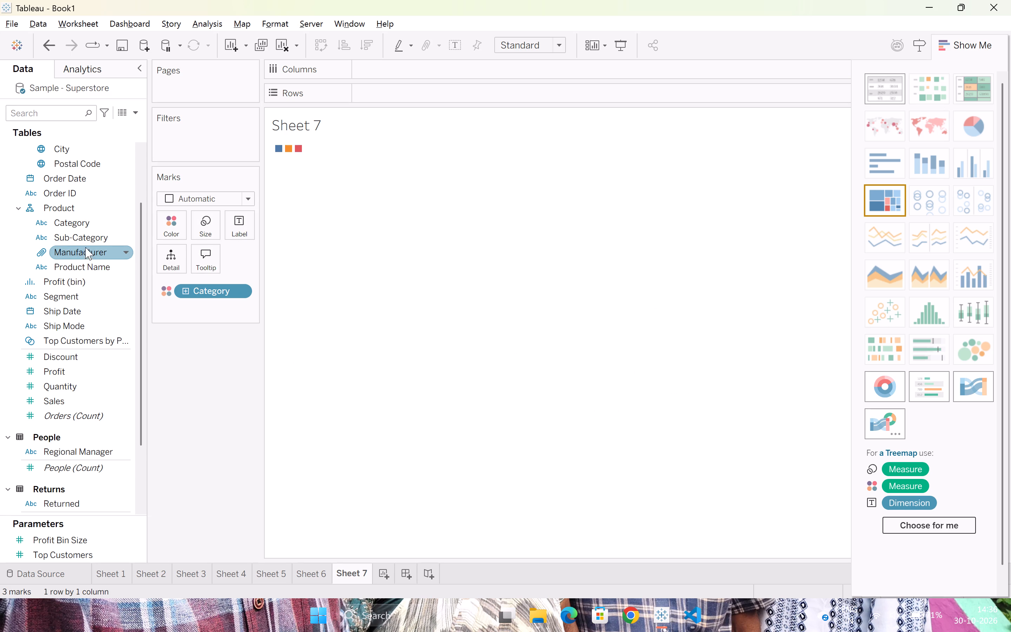
drag(85, 238, 244, 219)
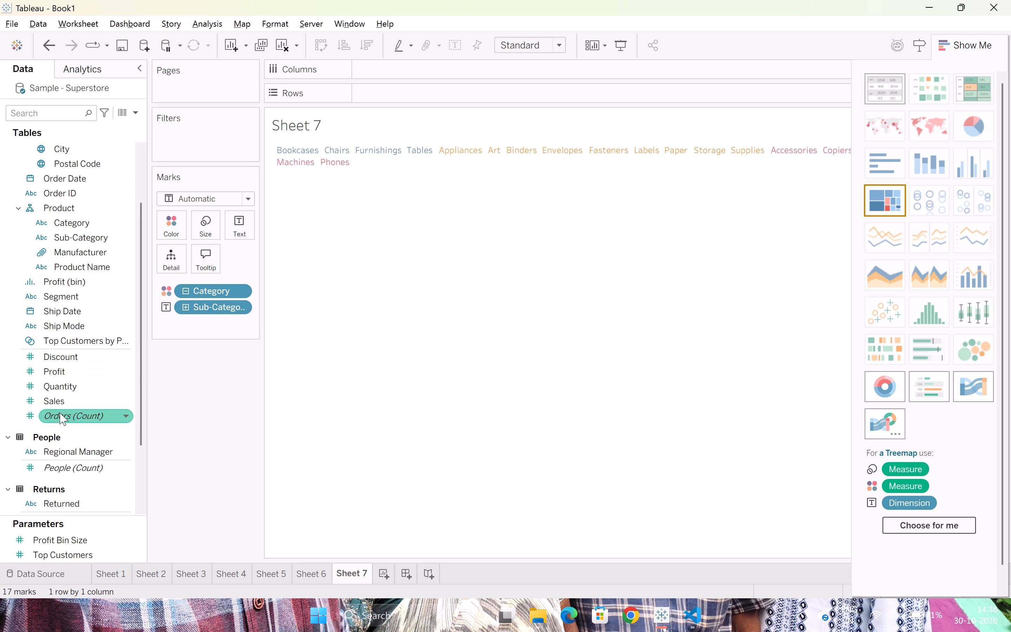
scroll(59, 488, down, 3)
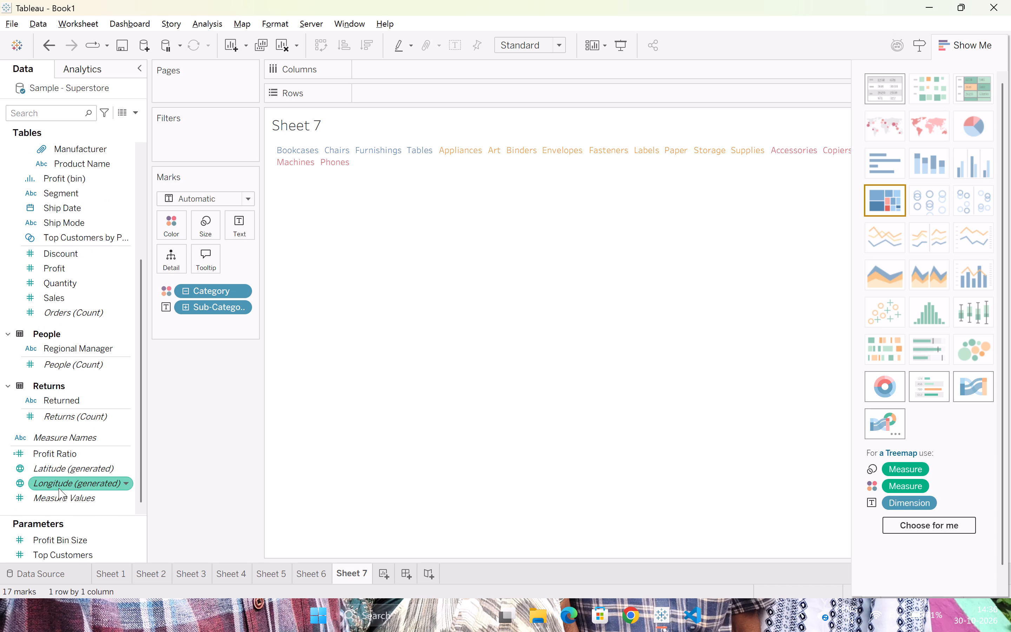
scroll(88, 391, up, 3)
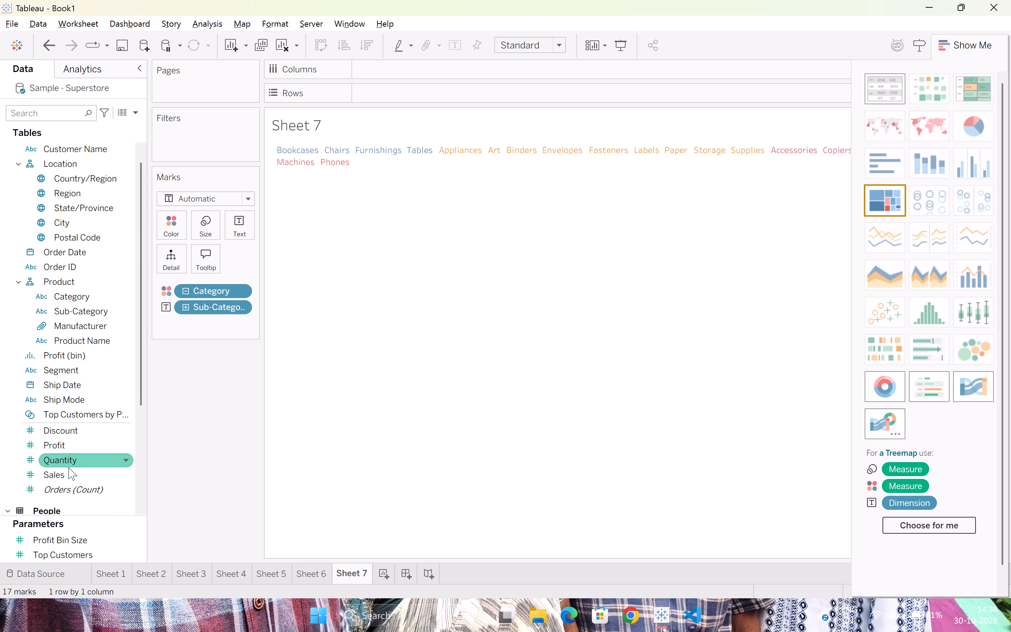
drag(68, 470, 193, 215)
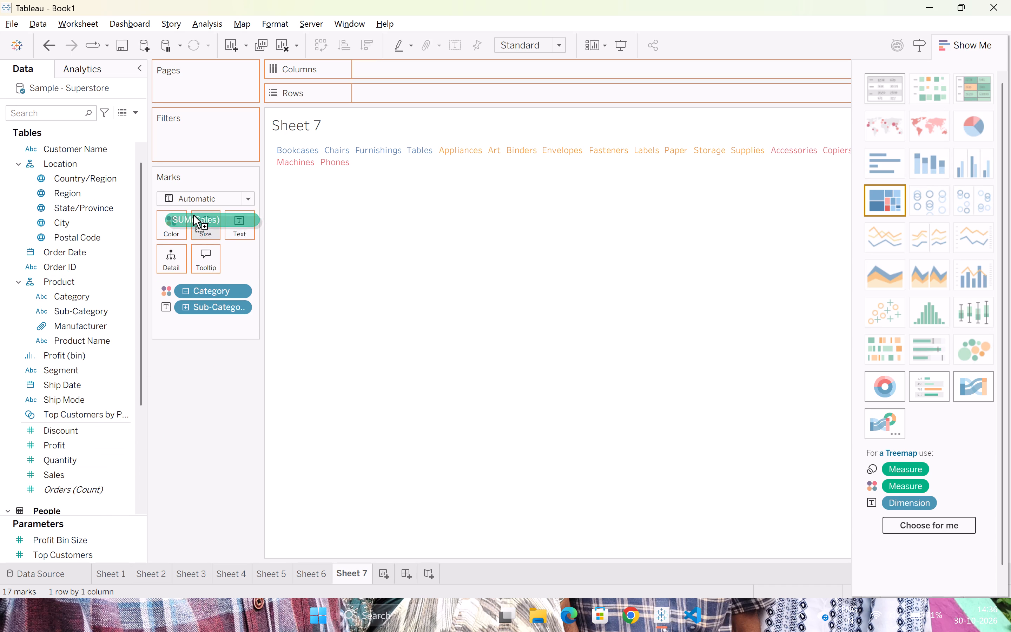
drag(193, 215, 205, 223)
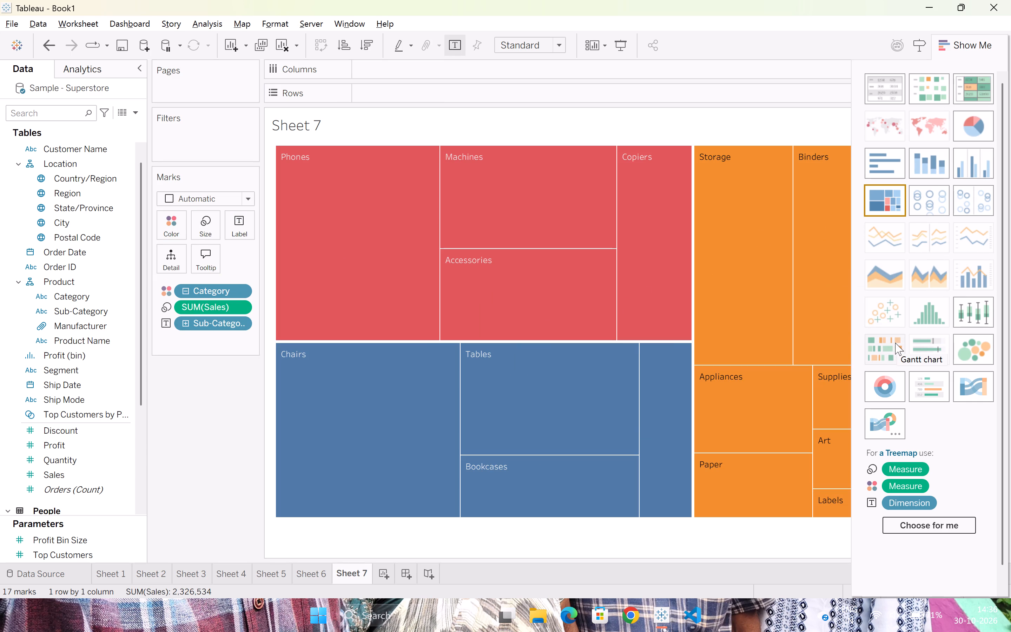
Add a new worksheet, Sheet 8, and build a horizontal bar chart with Sales on Columns and Category on Rows.
click(383, 572)
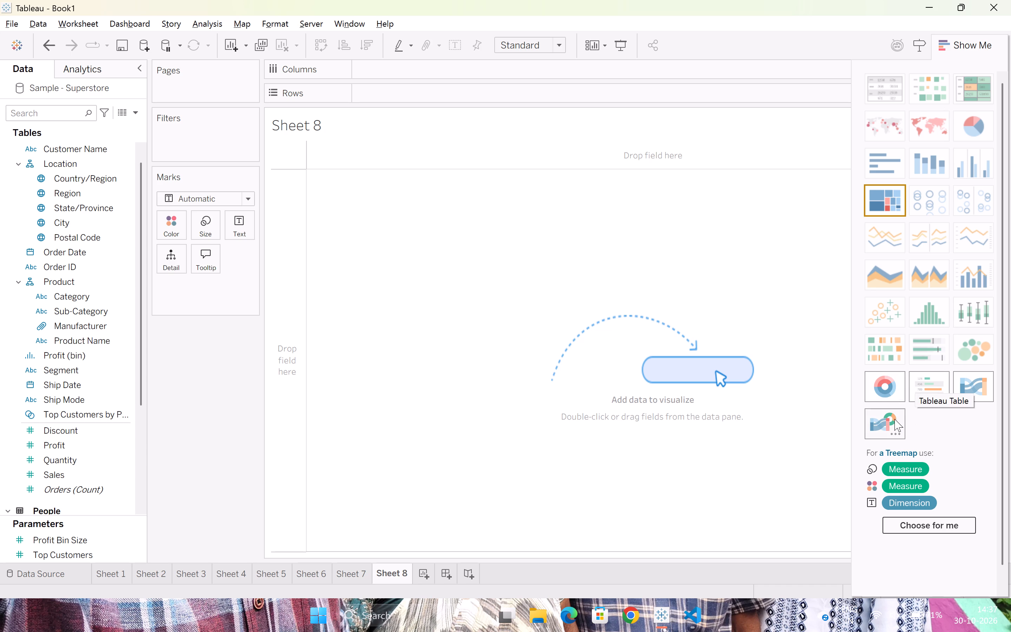
drag(937, 351, 642, 248)
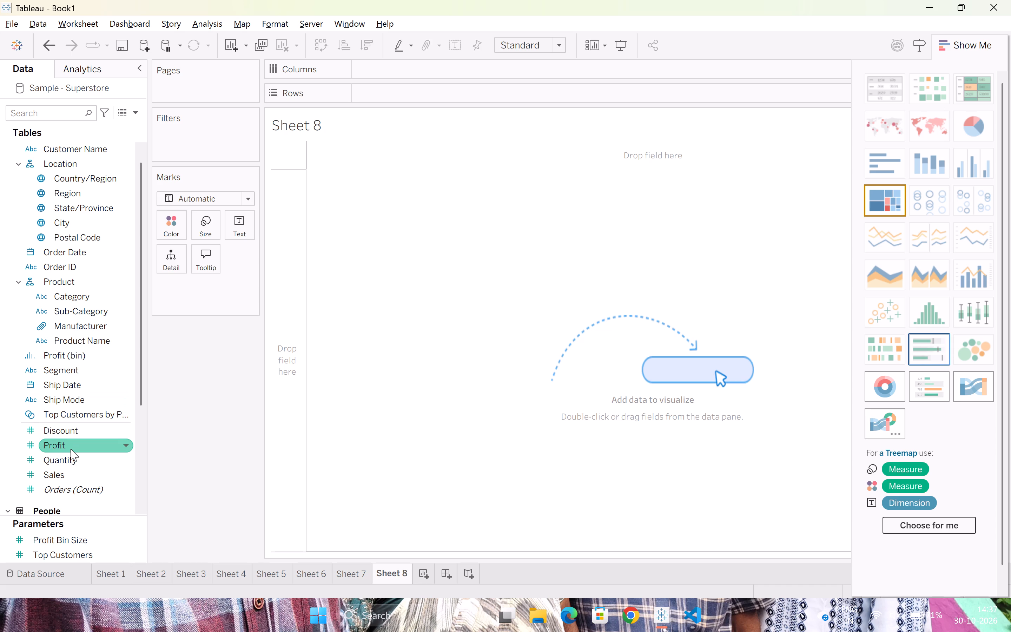
drag(68, 470, 362, 95)
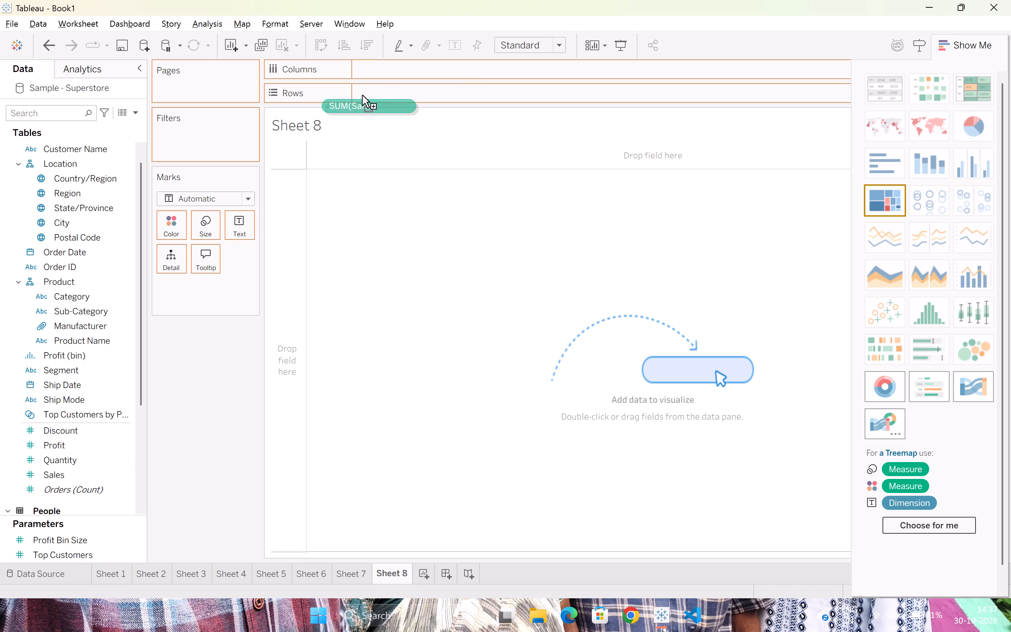
drag(362, 95, 411, 68)
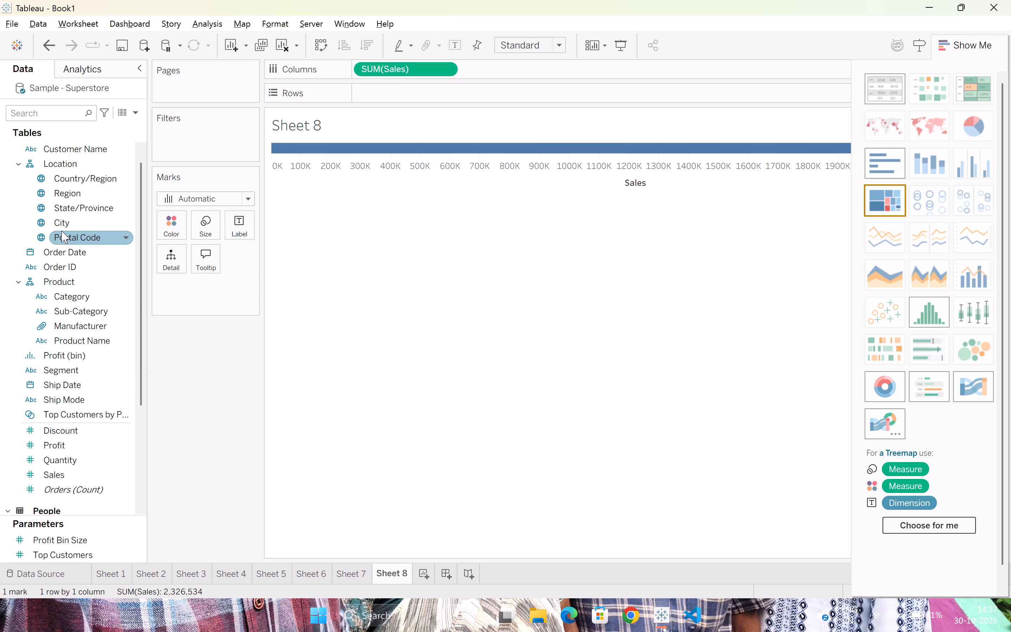
drag(83, 296, 429, 95)
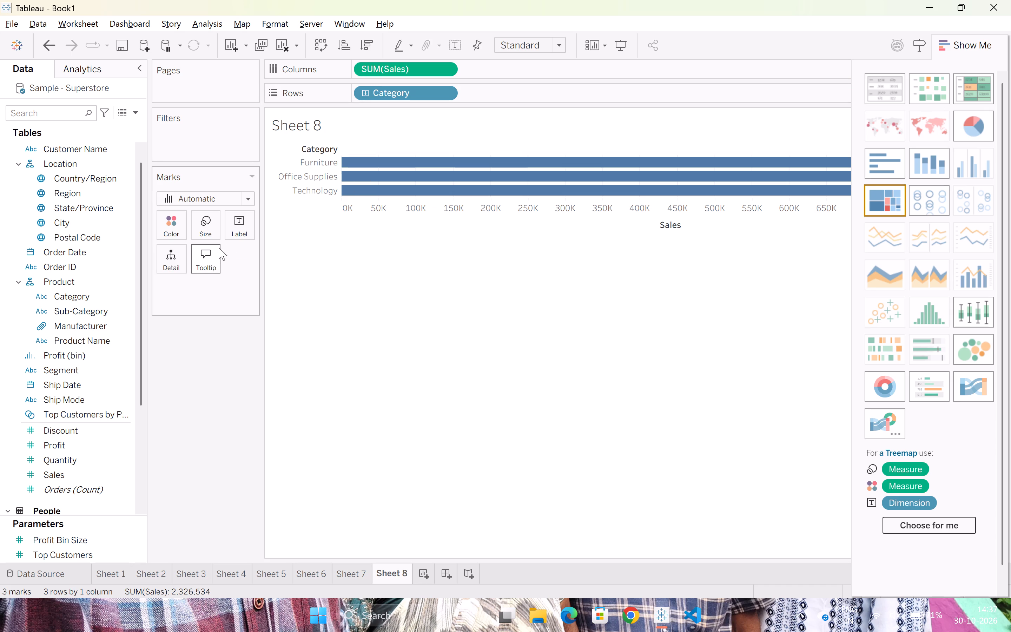
Open the mark type choices for the Sales by Category bar chart on Sheet 8.
click(250, 180)
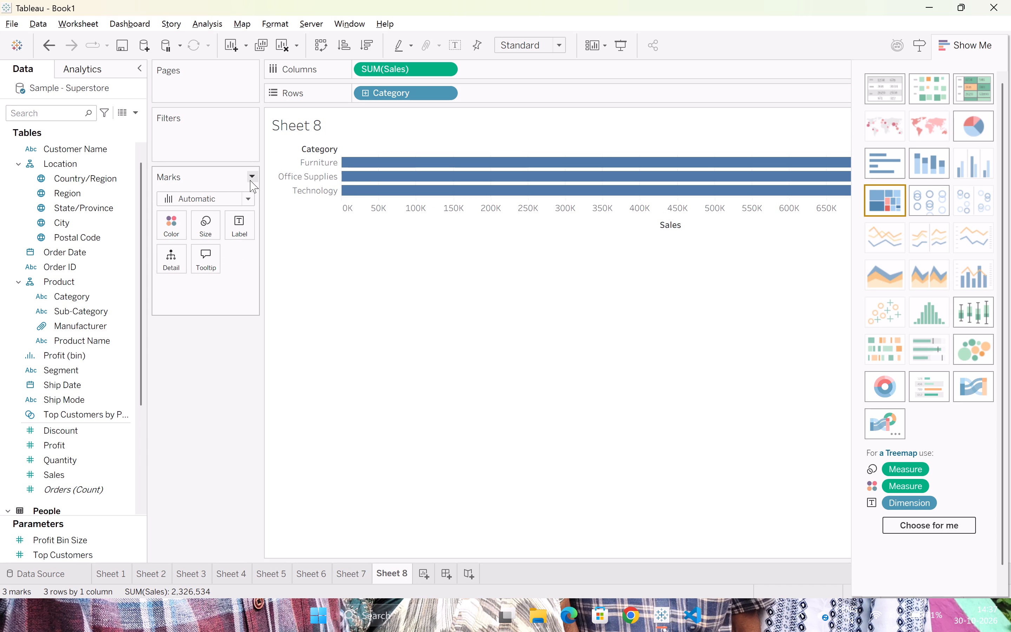
click(250, 180)
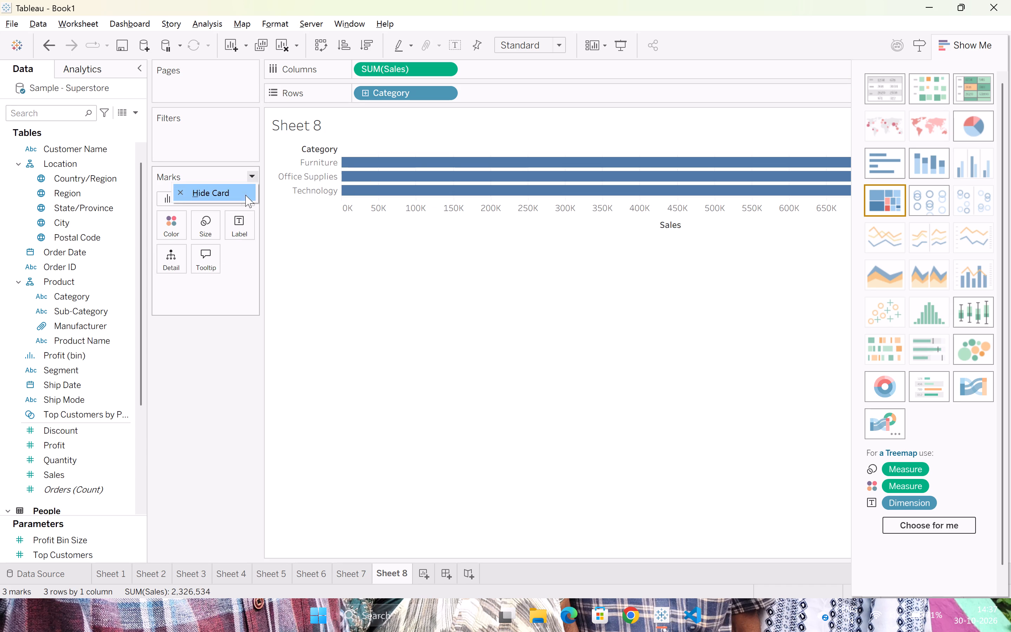
click(237, 289)
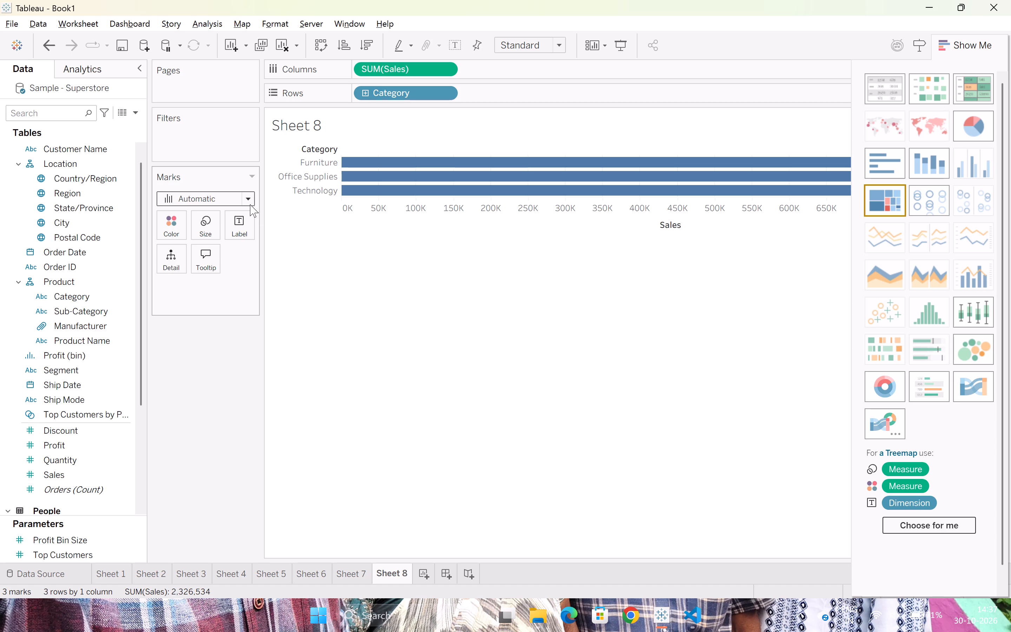
click(250, 204)
click(250, 204)
click(250, 204)
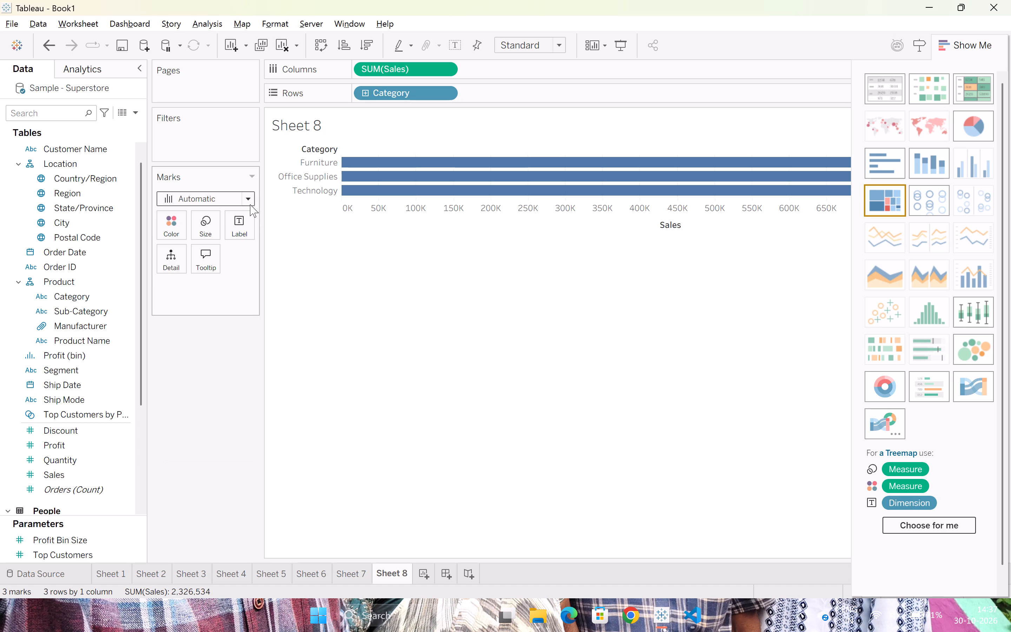
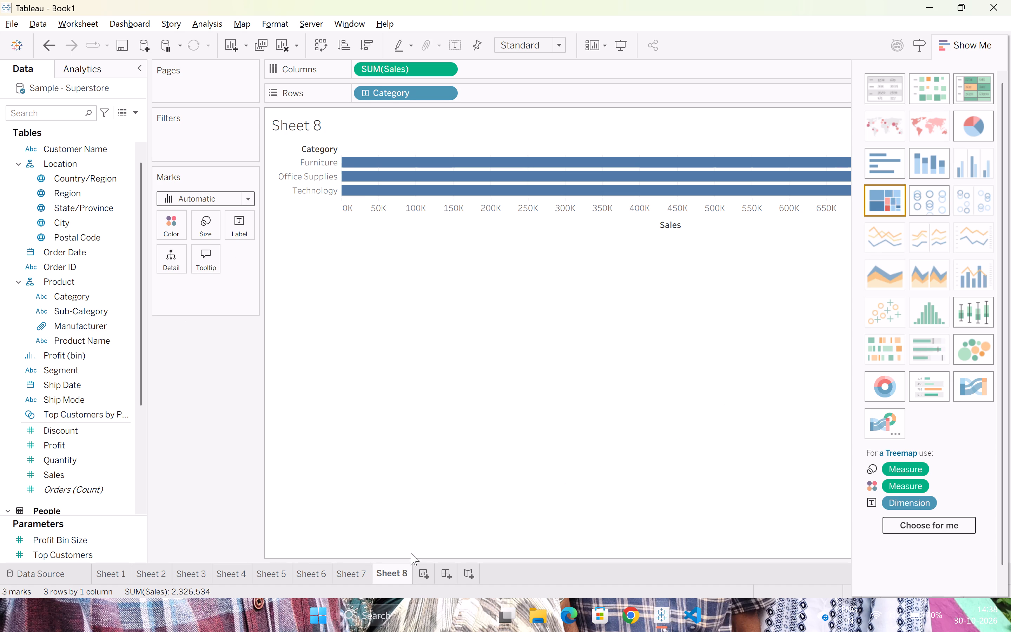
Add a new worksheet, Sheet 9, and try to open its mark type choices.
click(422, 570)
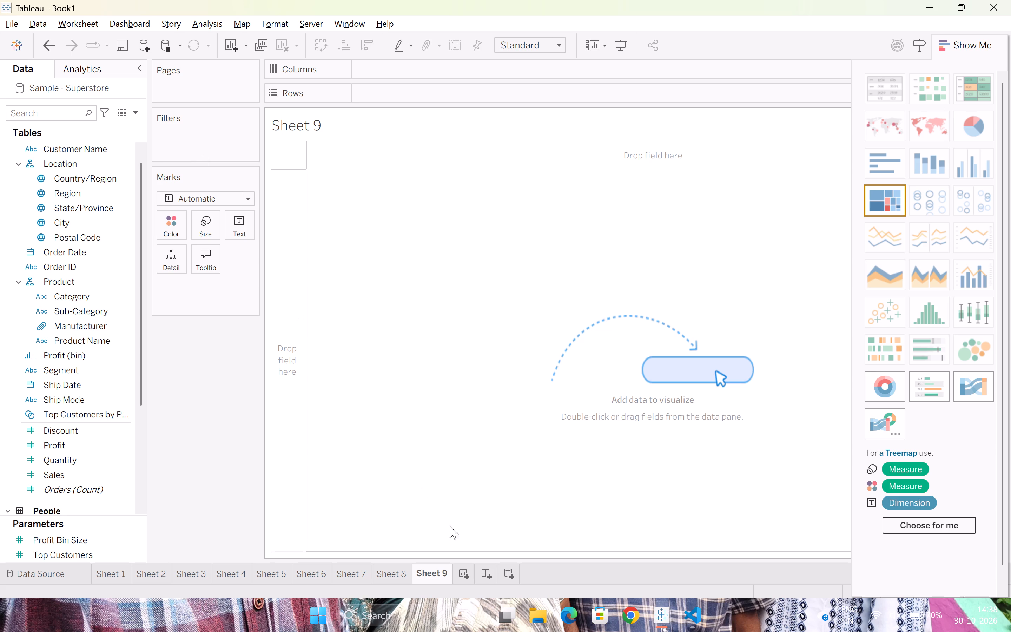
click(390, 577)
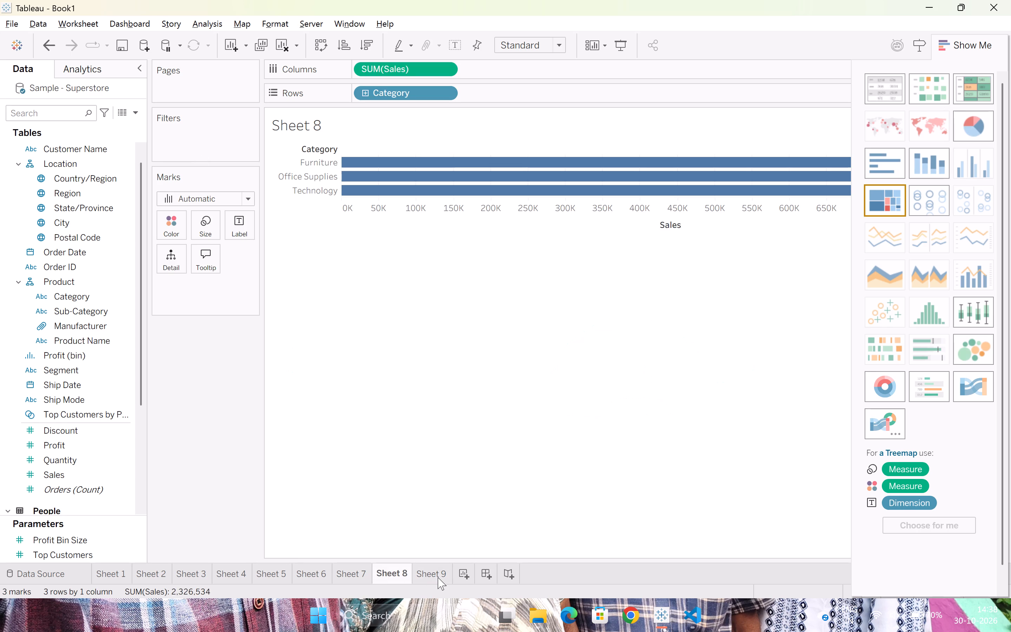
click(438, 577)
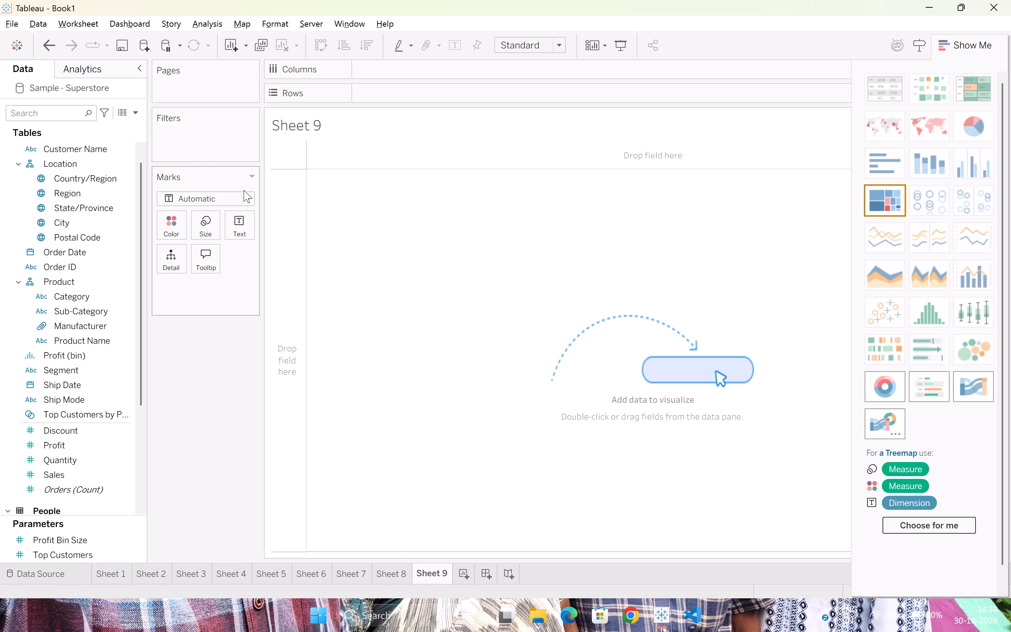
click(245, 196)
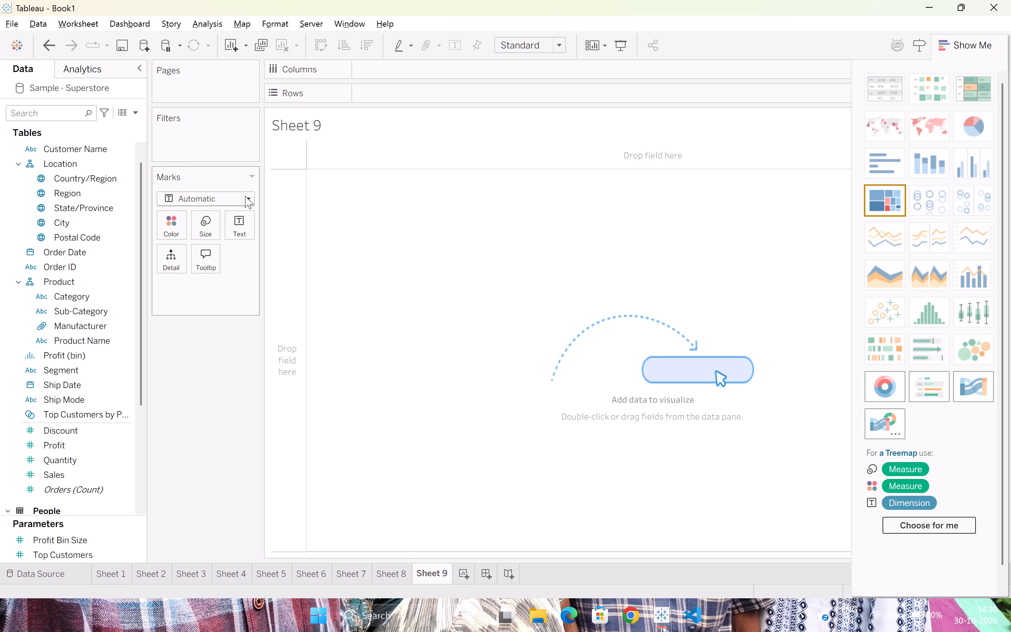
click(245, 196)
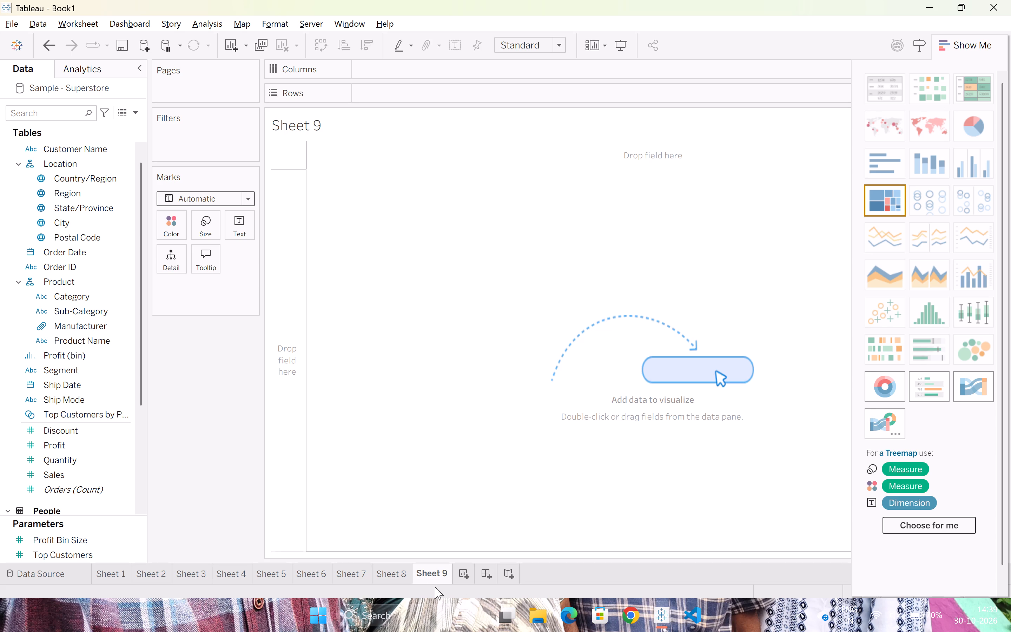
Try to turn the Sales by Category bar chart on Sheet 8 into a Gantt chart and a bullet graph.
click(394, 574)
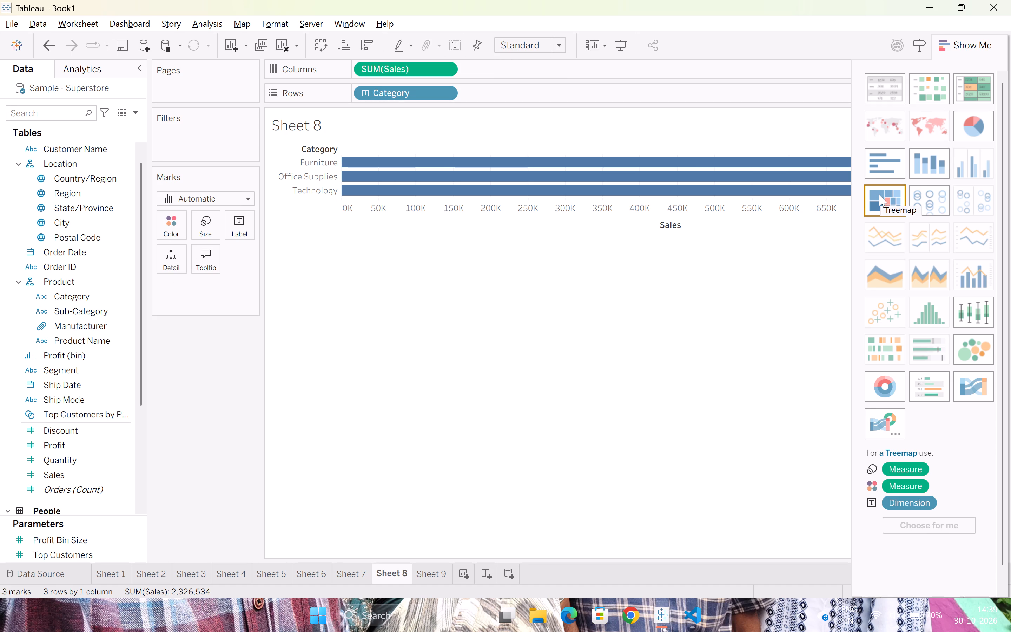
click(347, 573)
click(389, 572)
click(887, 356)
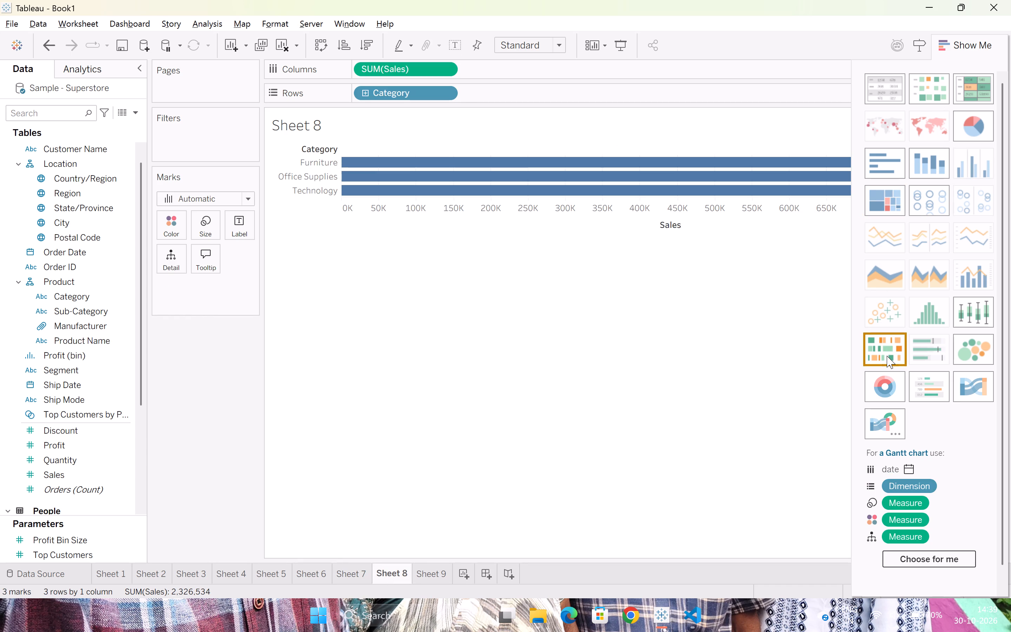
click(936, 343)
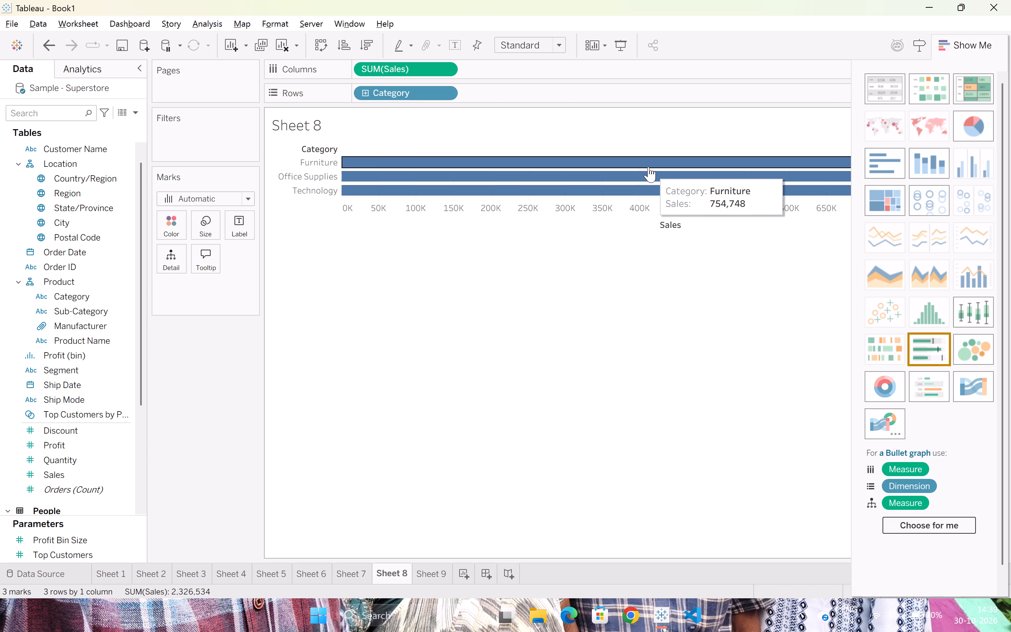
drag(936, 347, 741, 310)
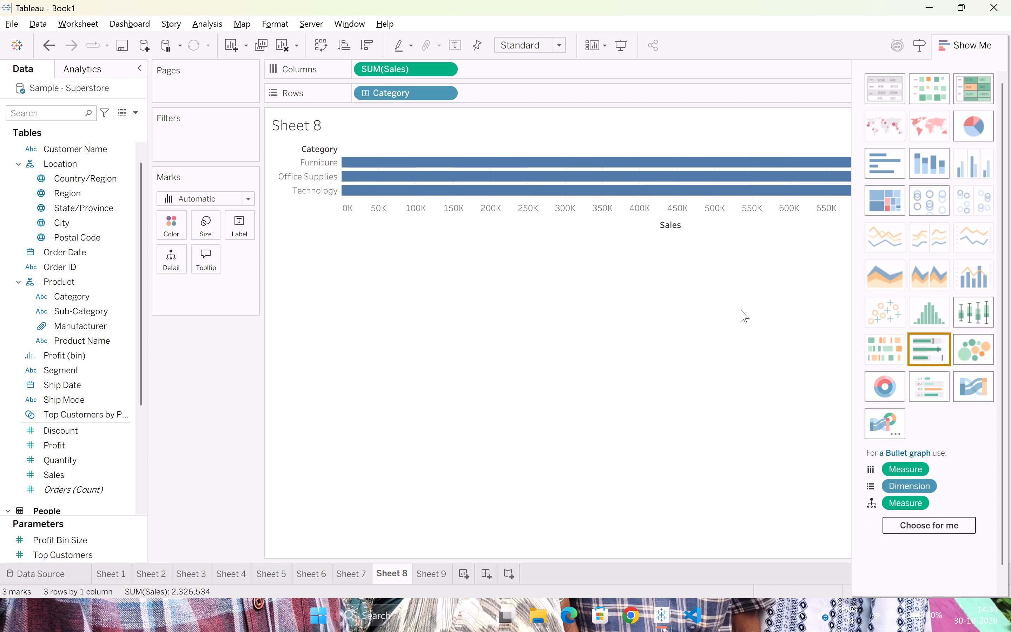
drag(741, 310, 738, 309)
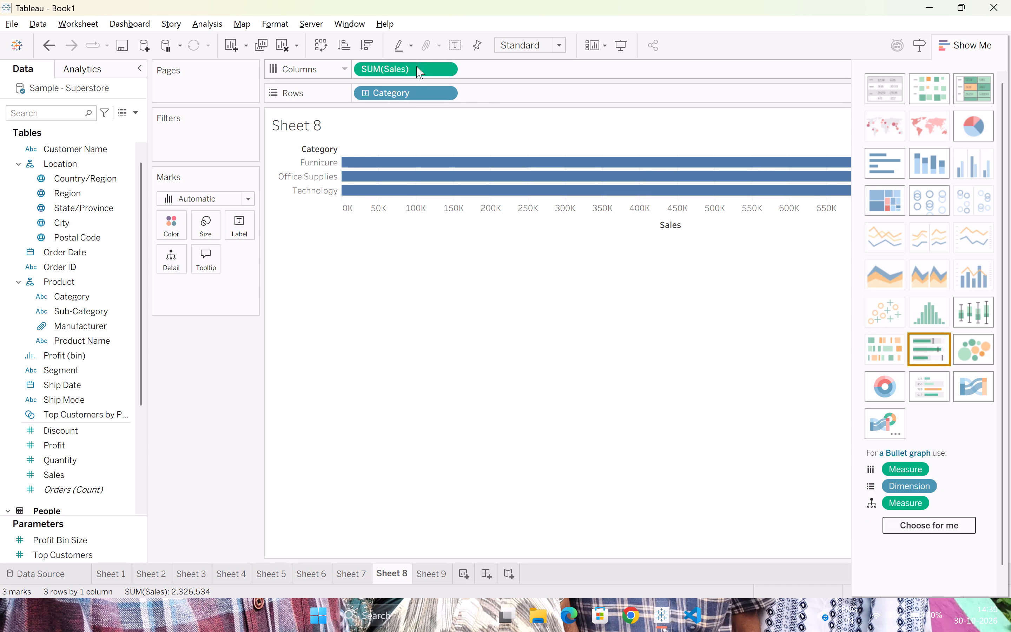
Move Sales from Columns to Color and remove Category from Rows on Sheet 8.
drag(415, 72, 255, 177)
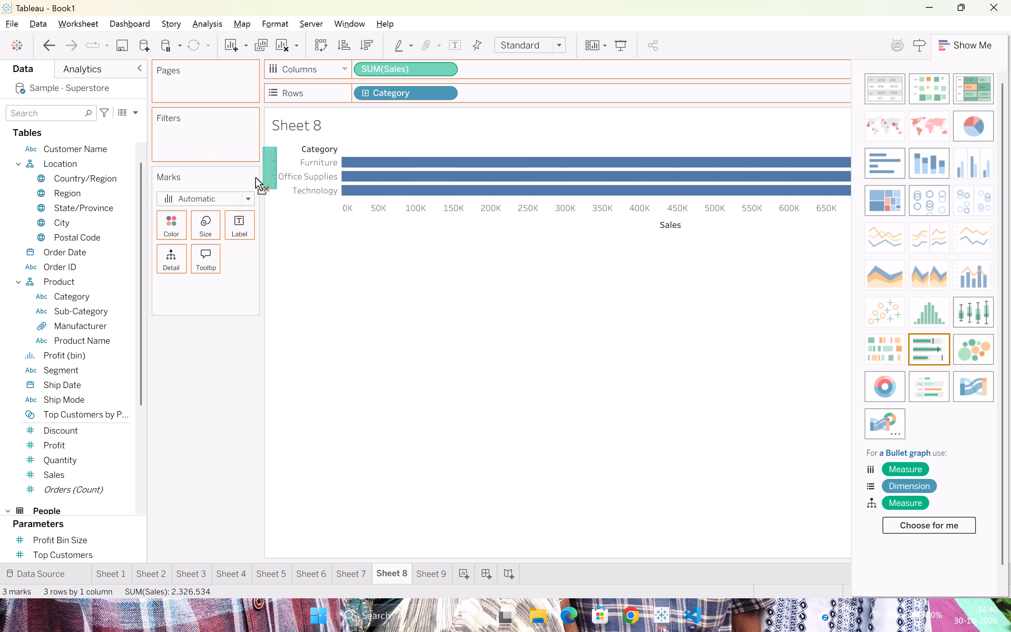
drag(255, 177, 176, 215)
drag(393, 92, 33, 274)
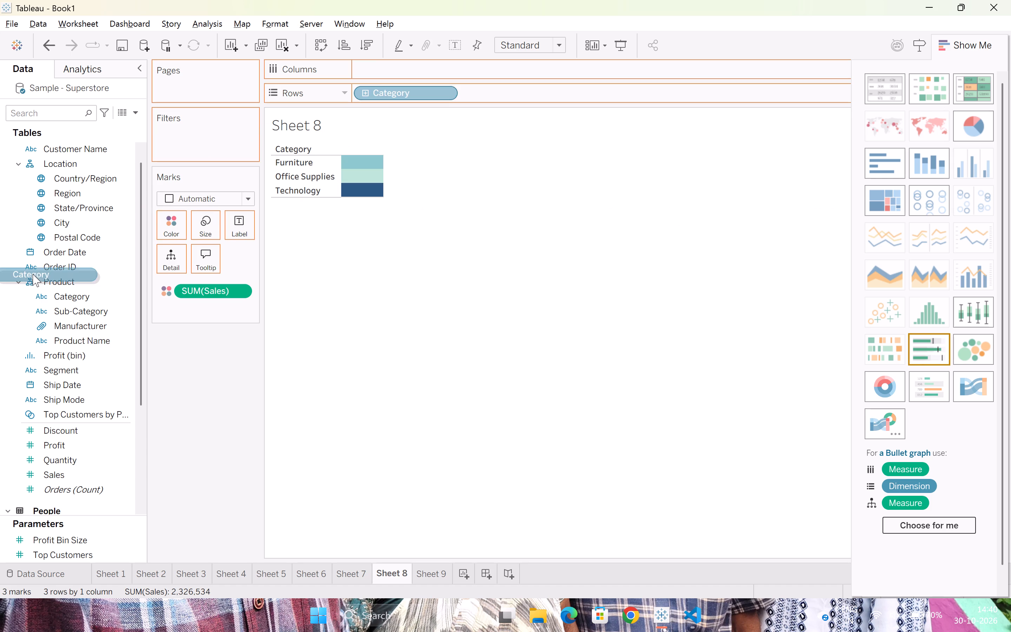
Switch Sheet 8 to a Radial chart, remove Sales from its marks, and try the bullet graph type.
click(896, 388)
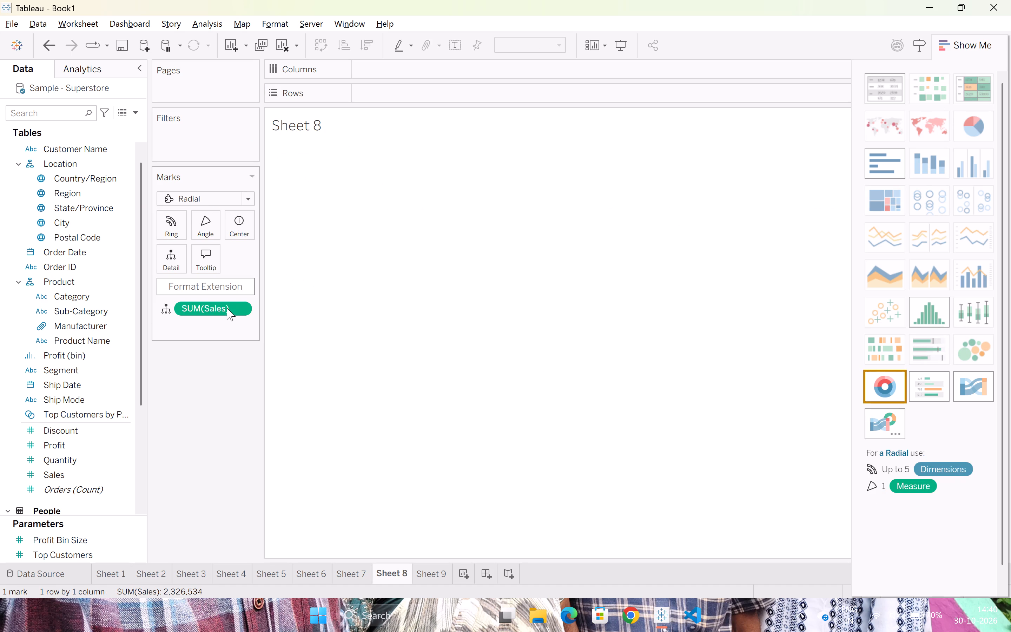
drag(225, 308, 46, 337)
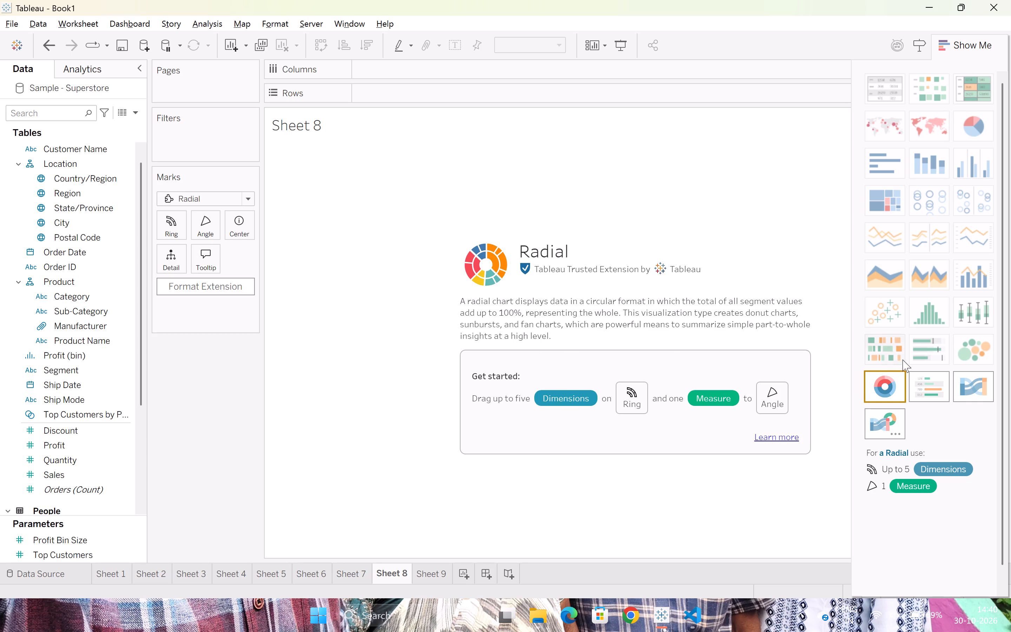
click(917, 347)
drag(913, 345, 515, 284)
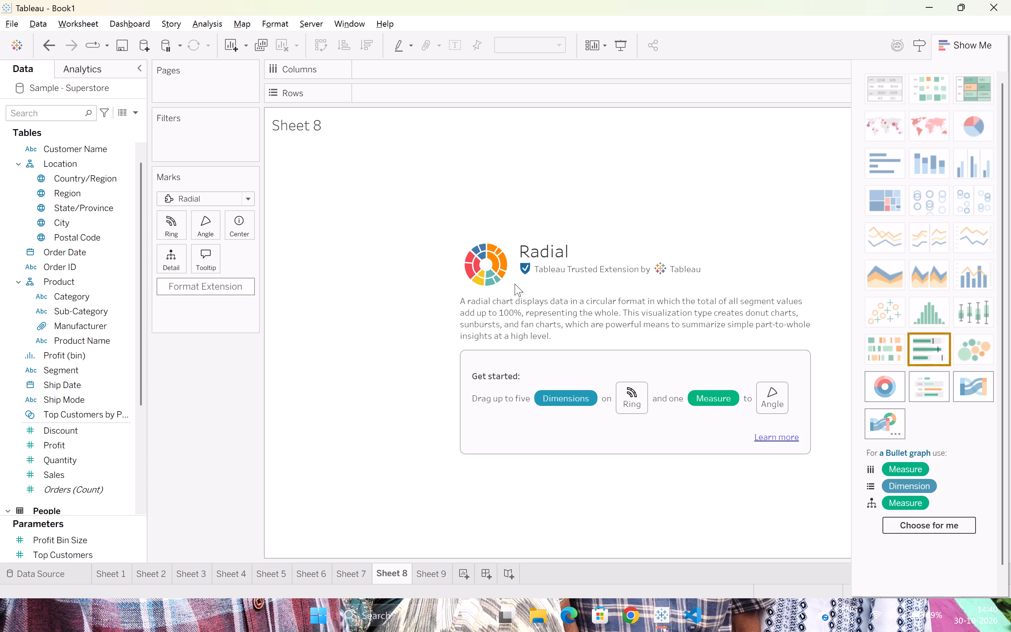
Delete the worksheets Sheet 8 and Sheet 9.
click(402, 572)
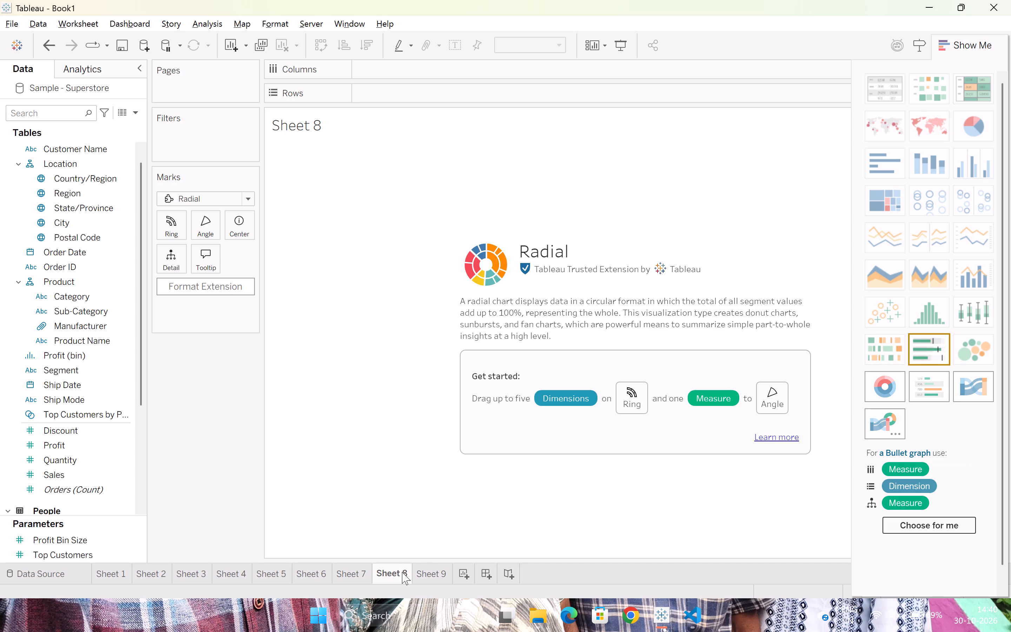
right_click(402, 572)
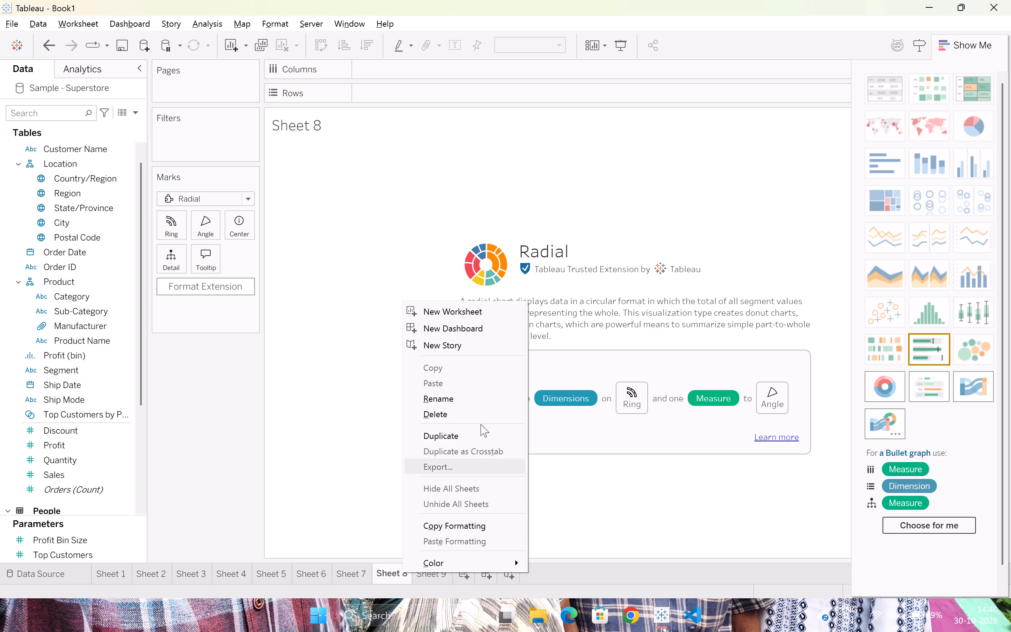
click(481, 410)
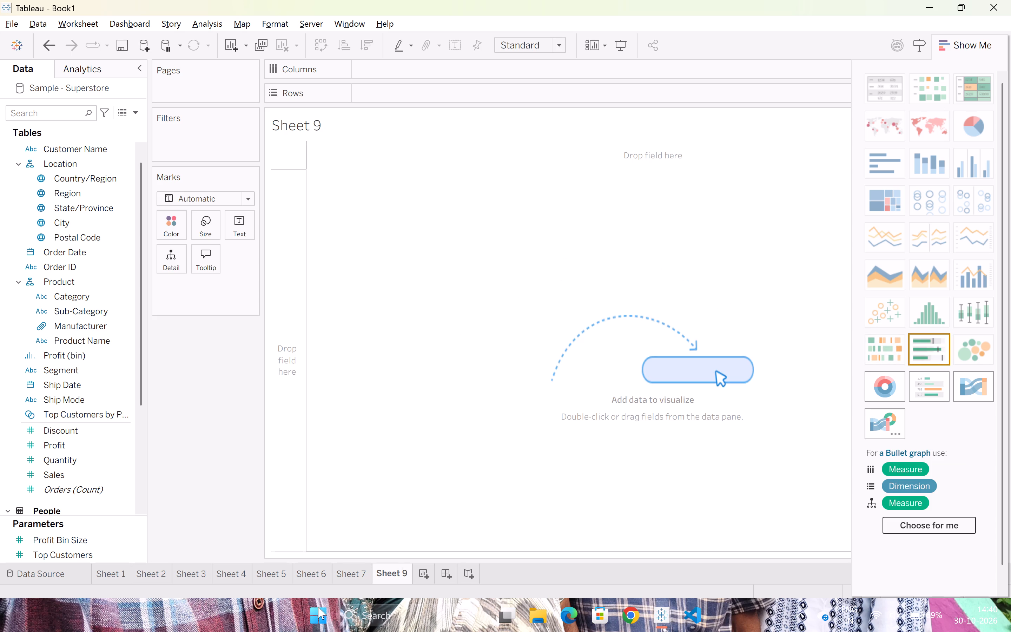
right_click(396, 579)
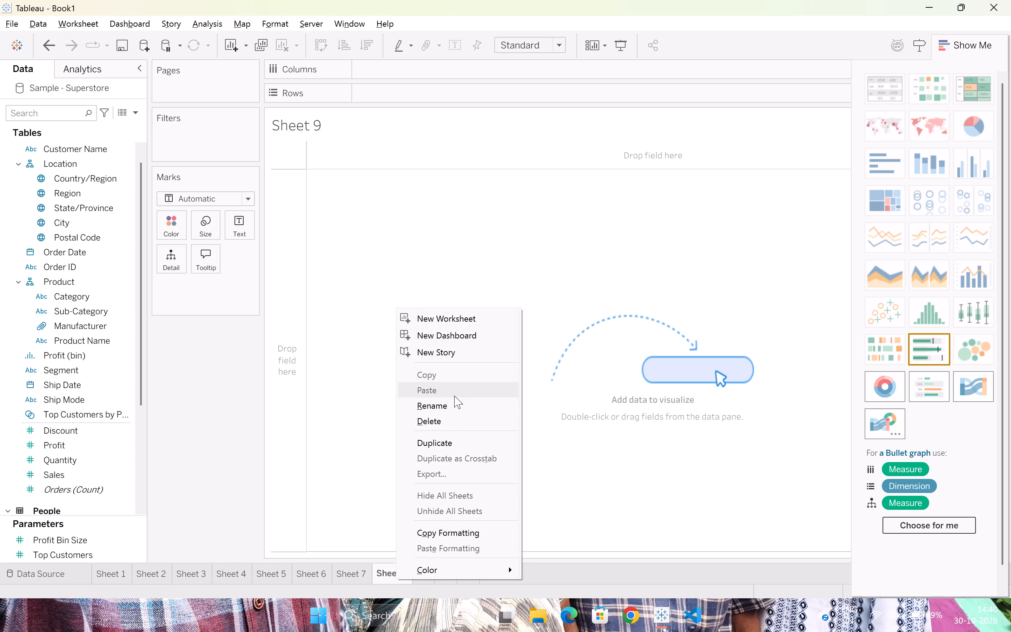
click(452, 419)
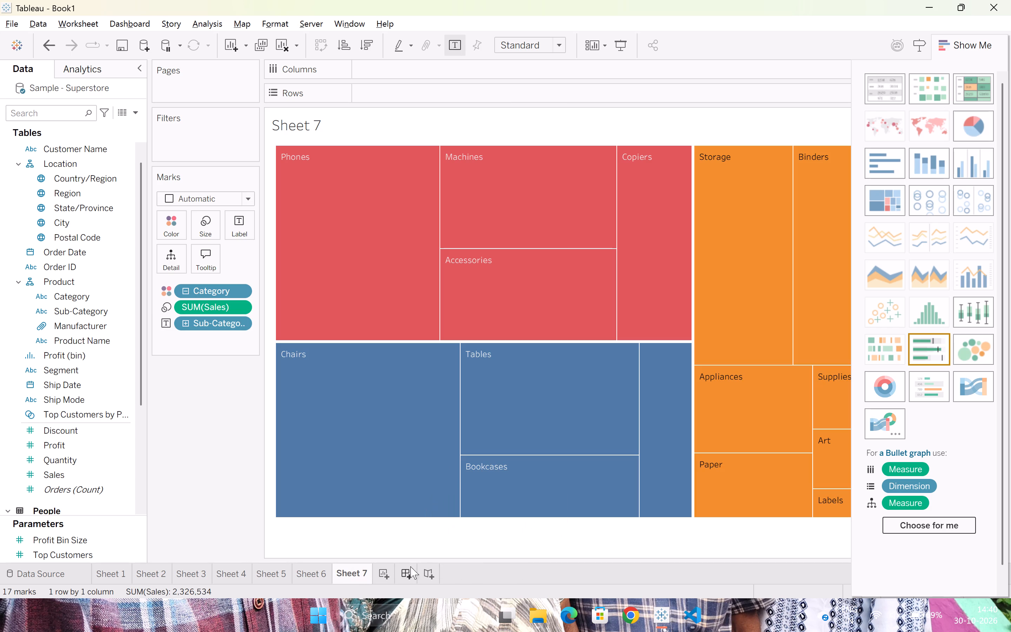
Add a new worksheet, Sheet 8, and build a horizontal bar chart with Sales on Columns and Category on Rows.
click(384, 574)
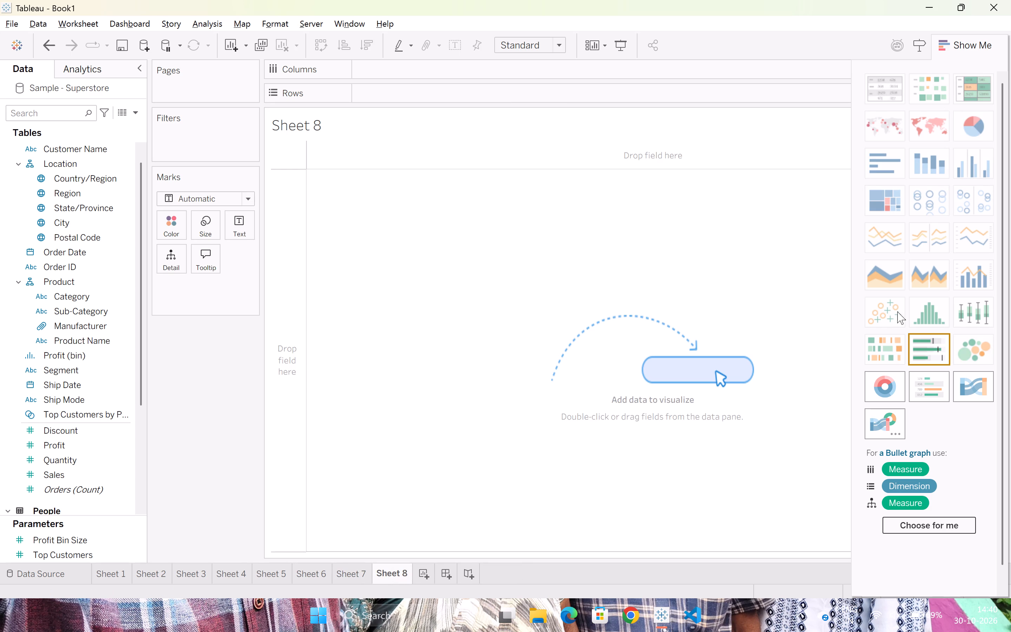
click(929, 351)
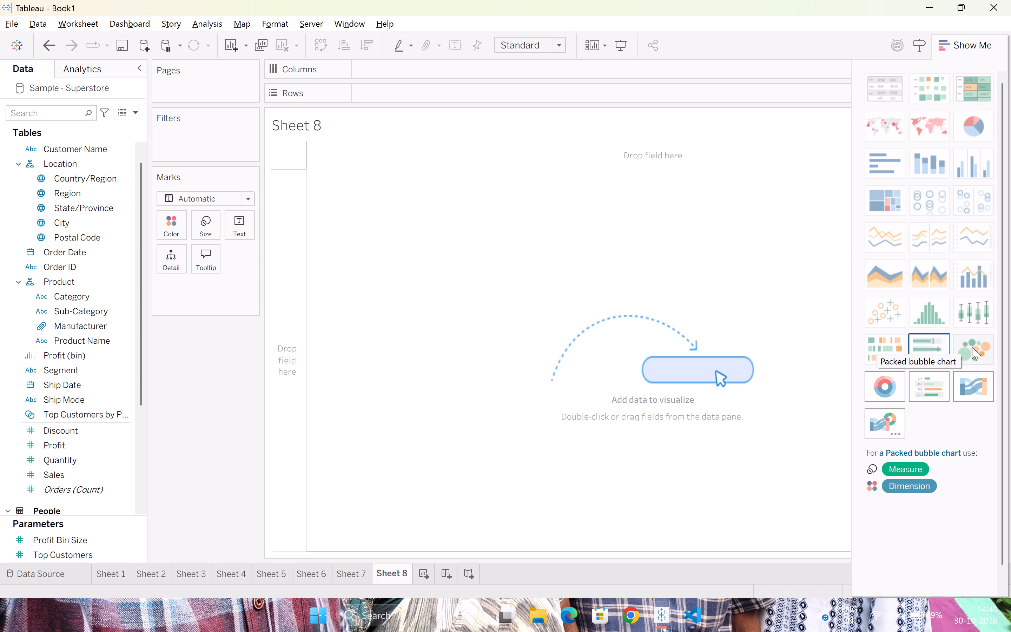
click(980, 354)
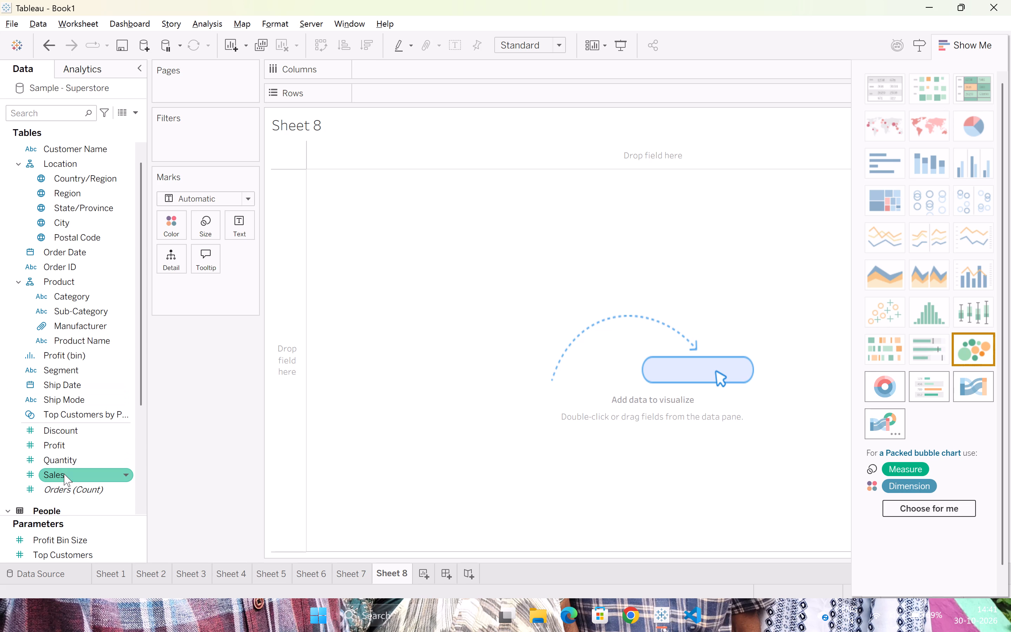
drag(64, 474, 381, 64)
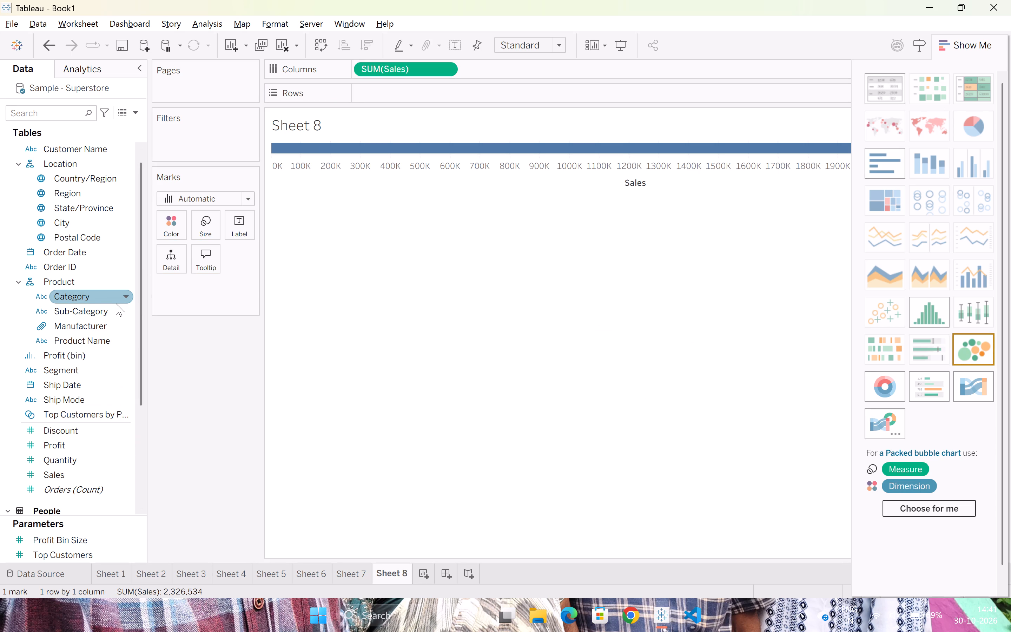
drag(83, 299, 391, 97)
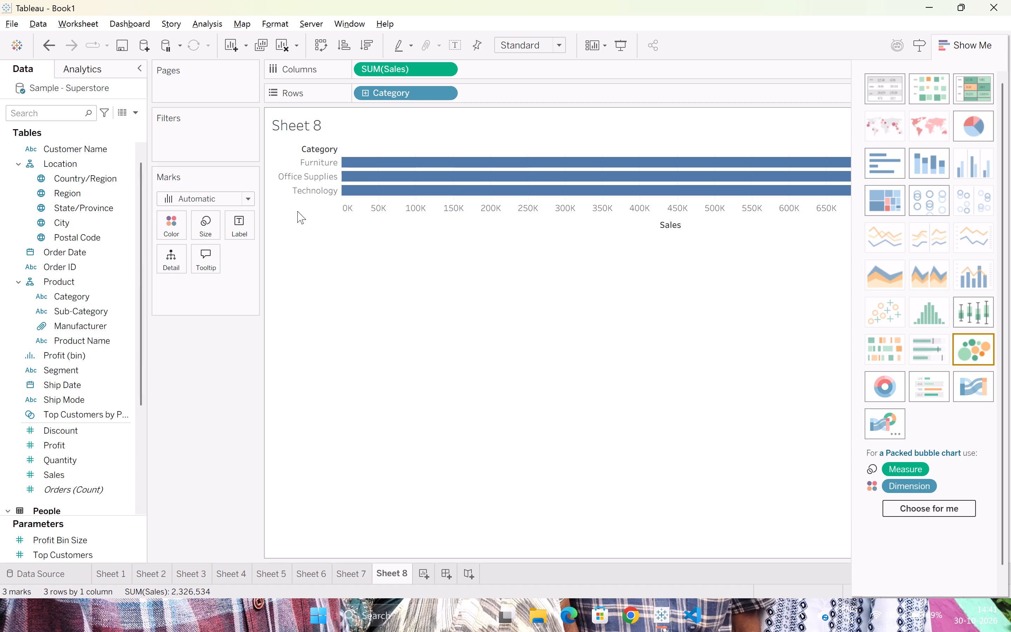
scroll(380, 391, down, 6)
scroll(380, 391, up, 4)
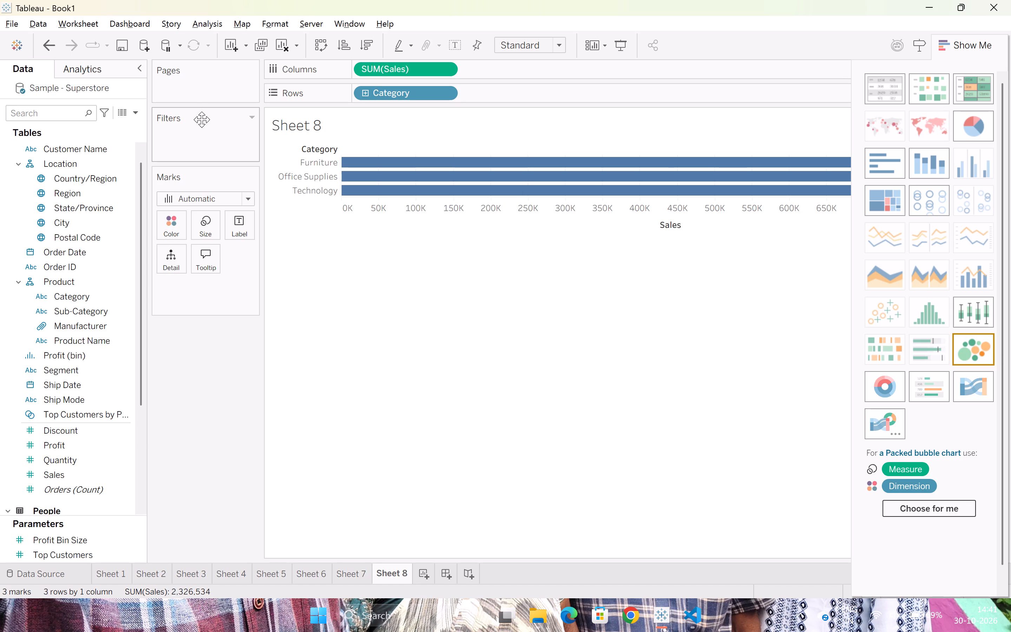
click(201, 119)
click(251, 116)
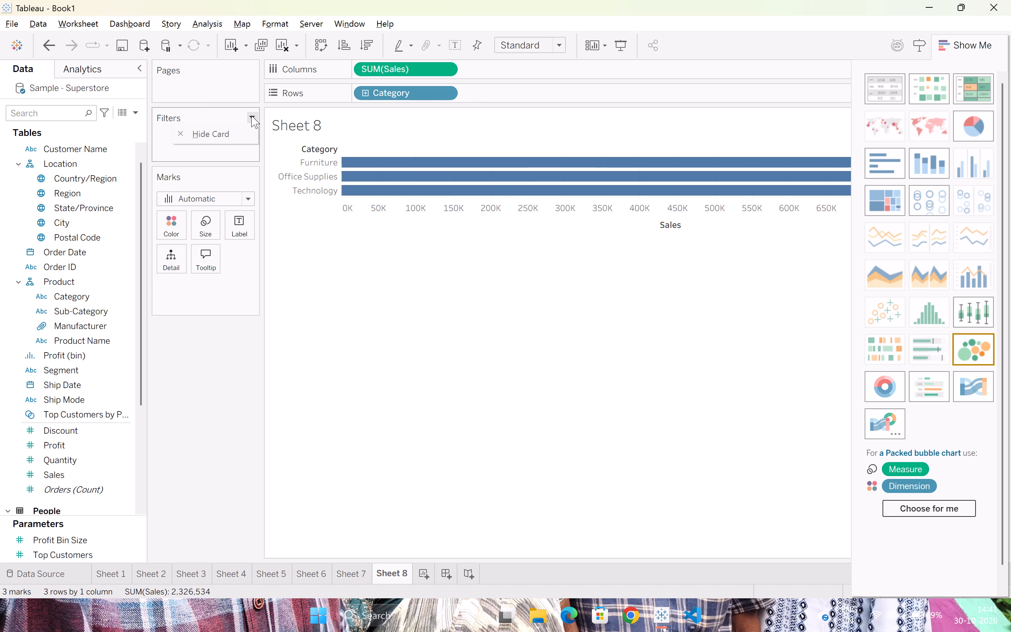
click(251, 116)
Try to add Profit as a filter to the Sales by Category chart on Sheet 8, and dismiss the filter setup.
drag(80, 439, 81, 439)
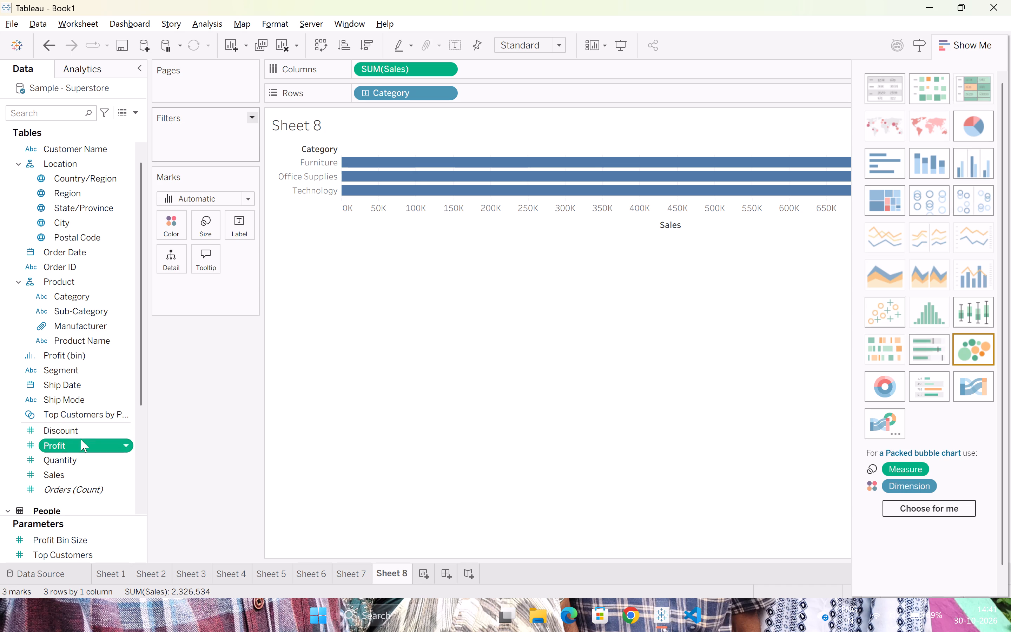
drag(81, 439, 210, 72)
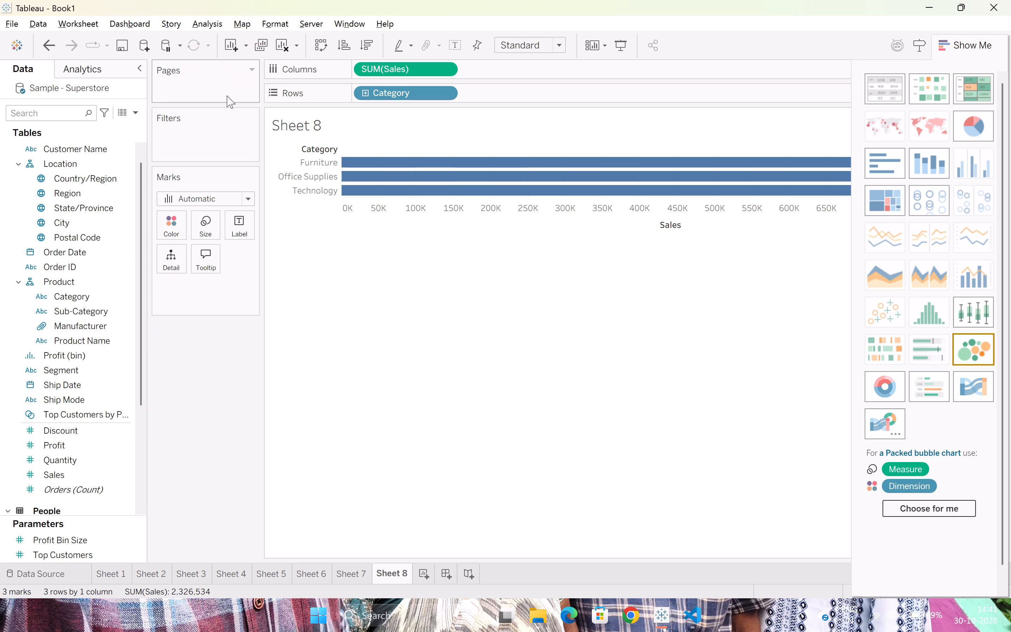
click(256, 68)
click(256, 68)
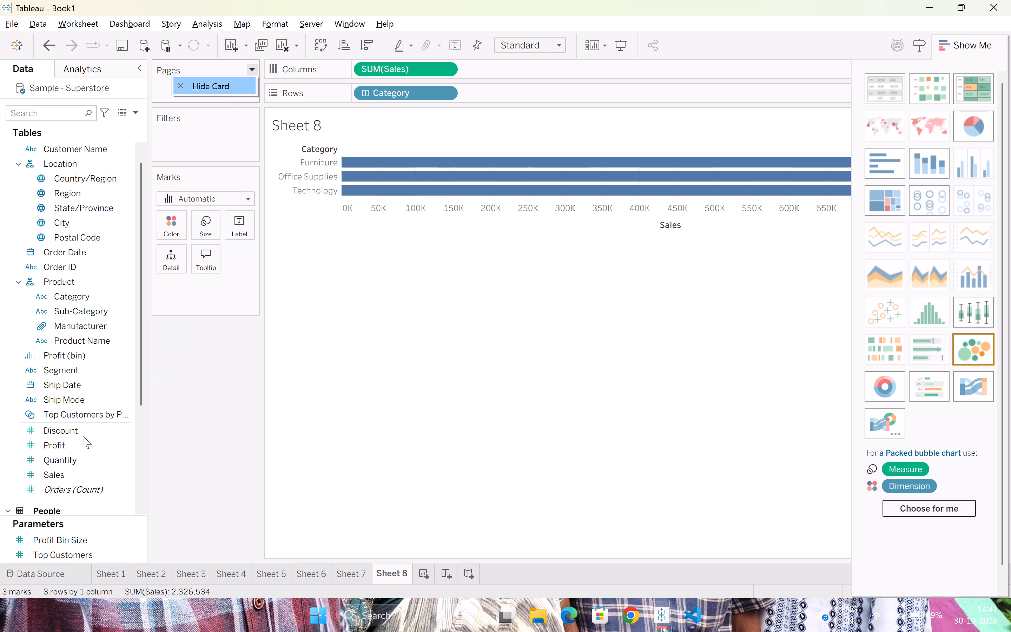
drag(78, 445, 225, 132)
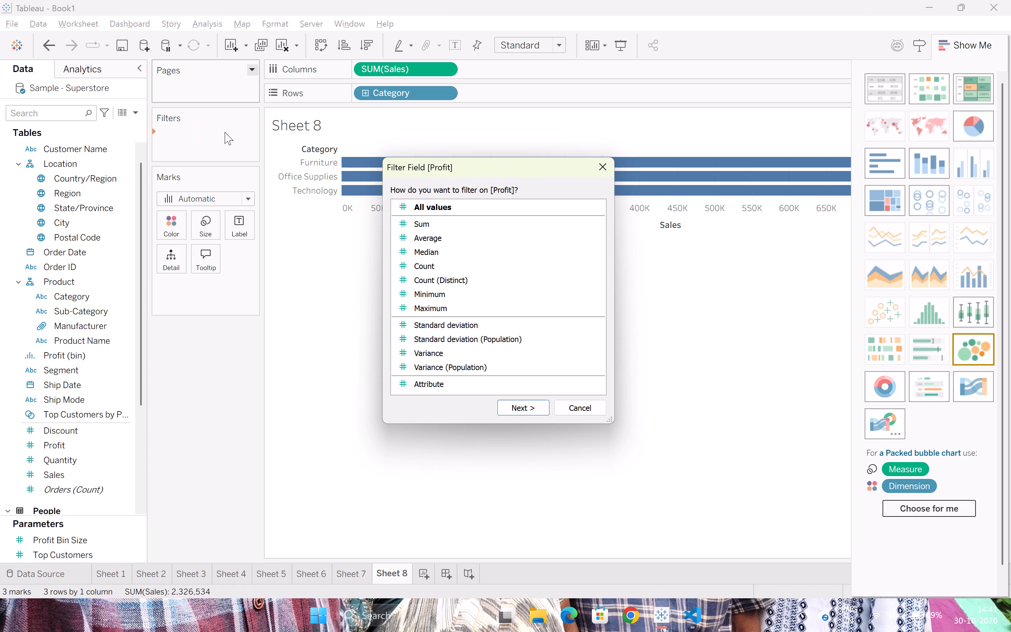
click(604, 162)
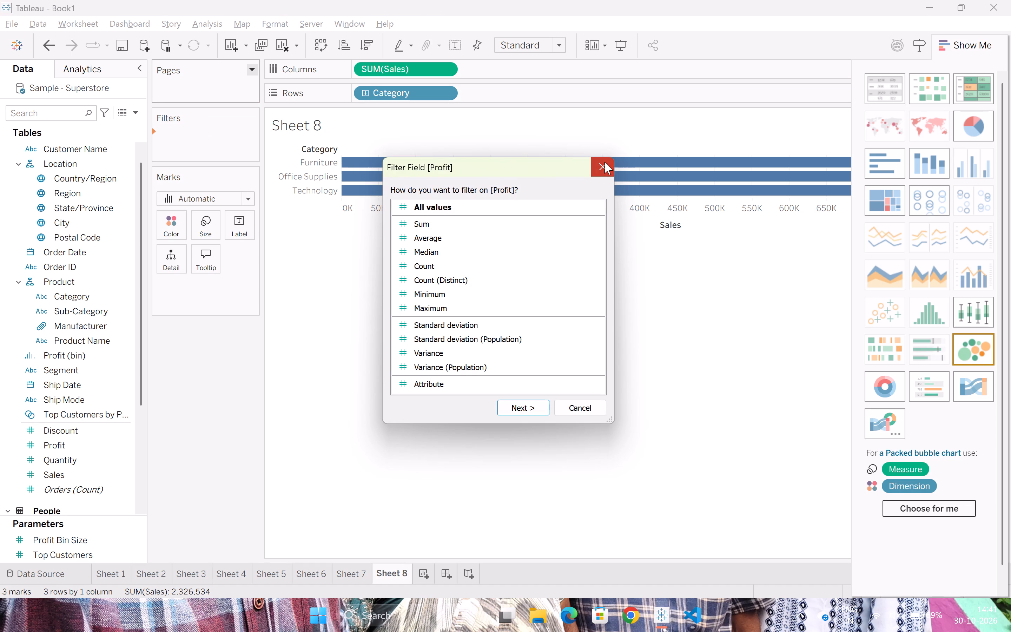
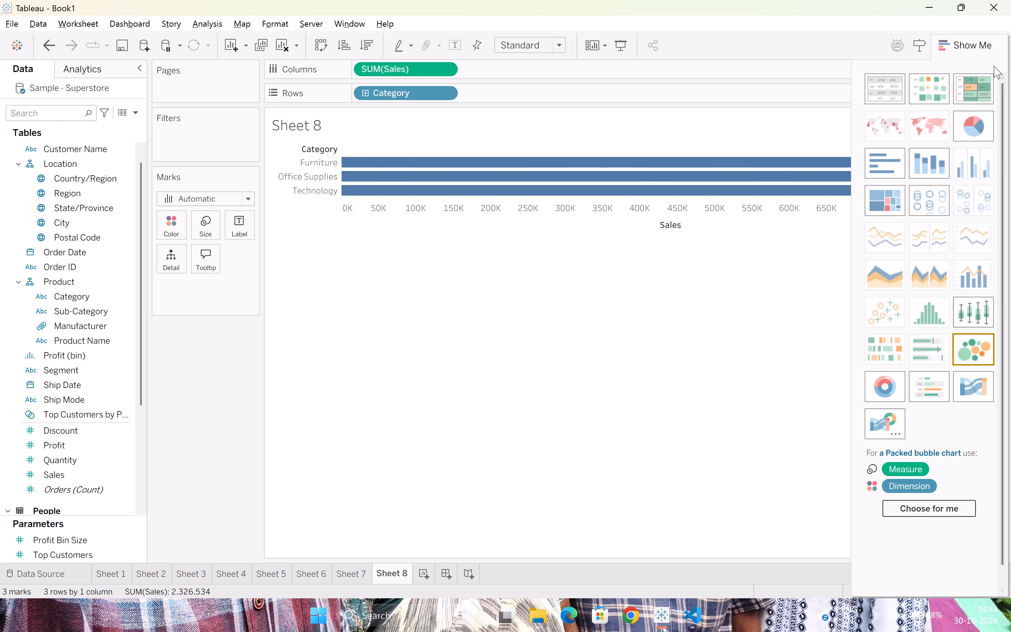
Delete the worksheet Sheet 8.
right_click(393, 574)
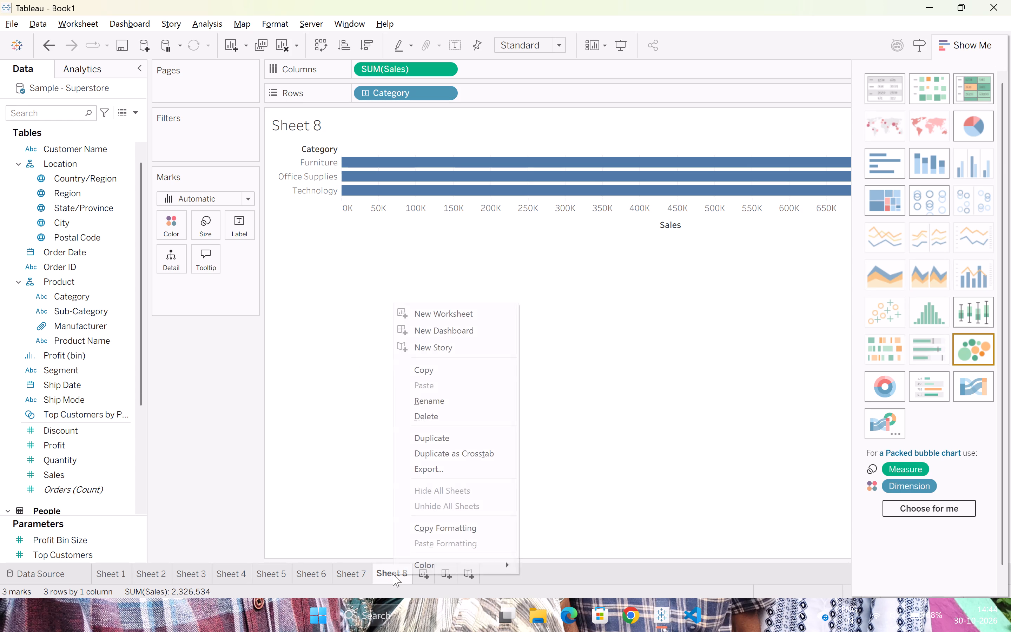
click(461, 414)
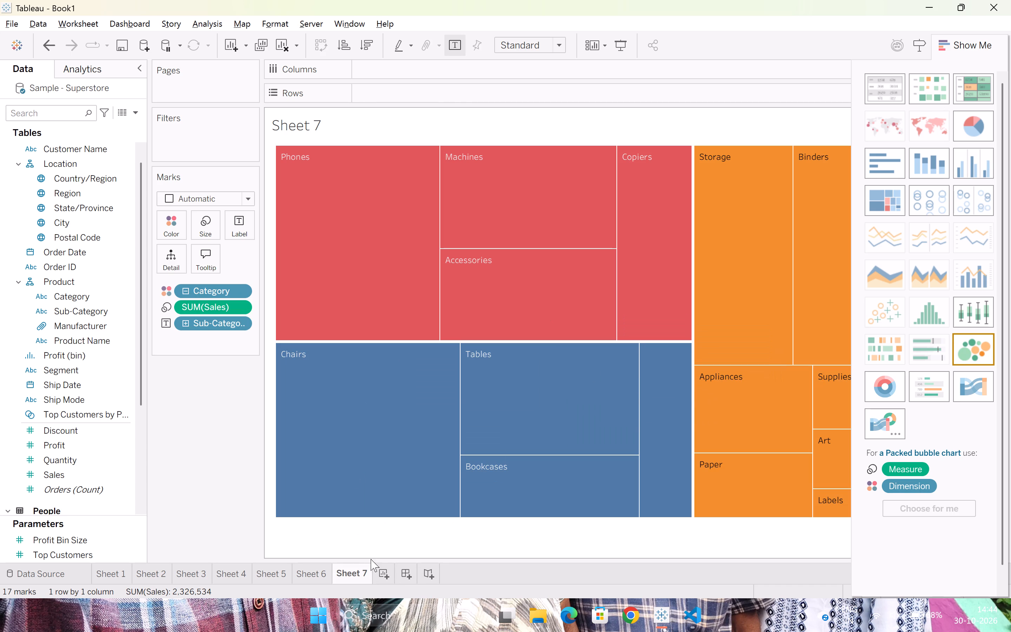
Add three blank worksheets after Sheet 7.
click(383, 573)
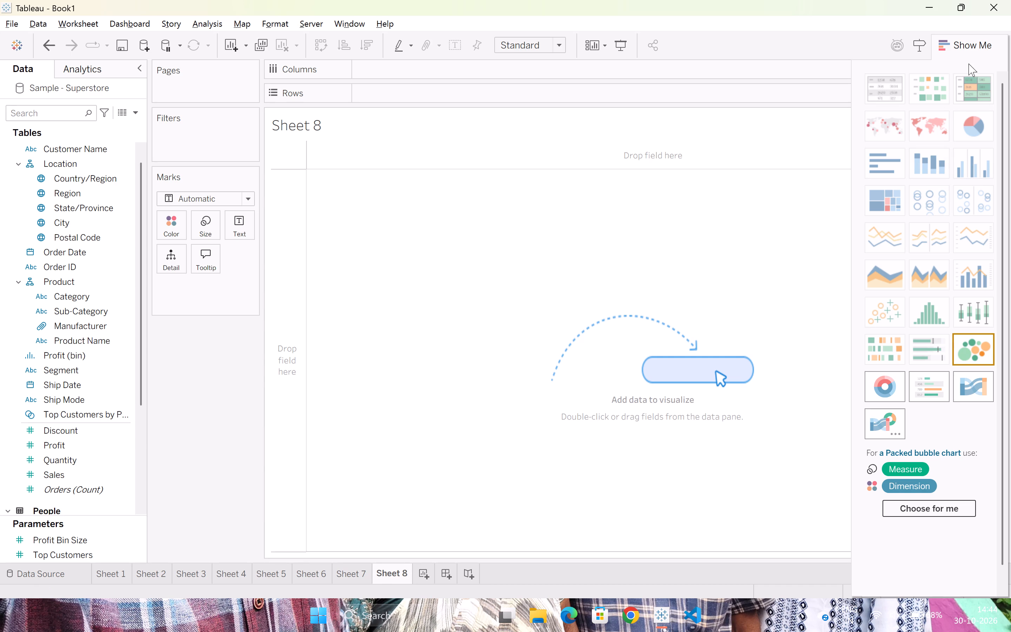
click(427, 571)
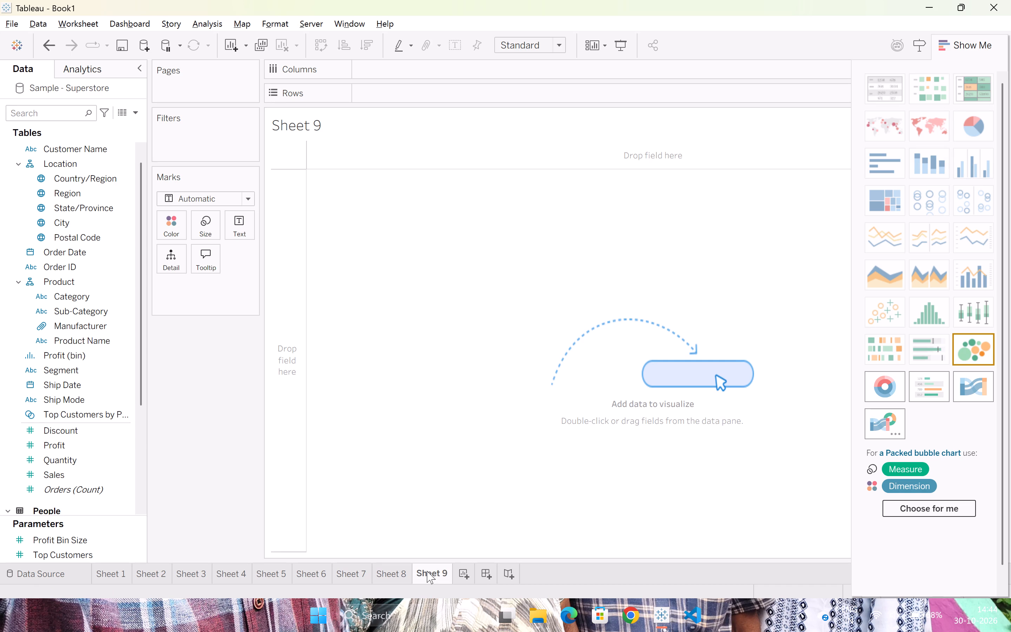
click(427, 571)
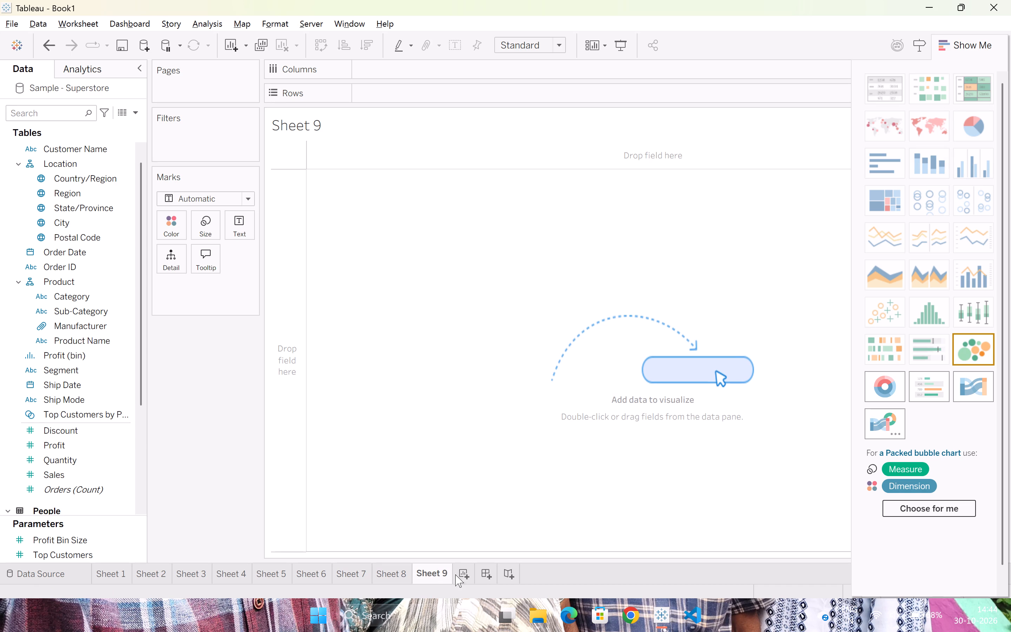
click(461, 575)
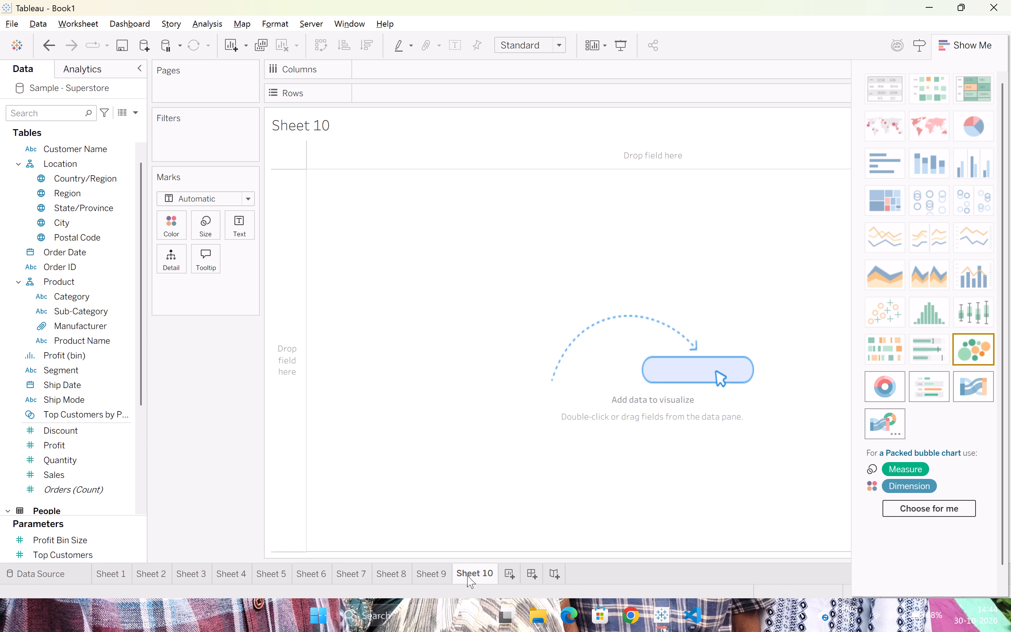
On Sheet 8, build a bar chart with Sales on Columns and Category on Rows, adding Profit to the marks as Detail.
click(389, 579)
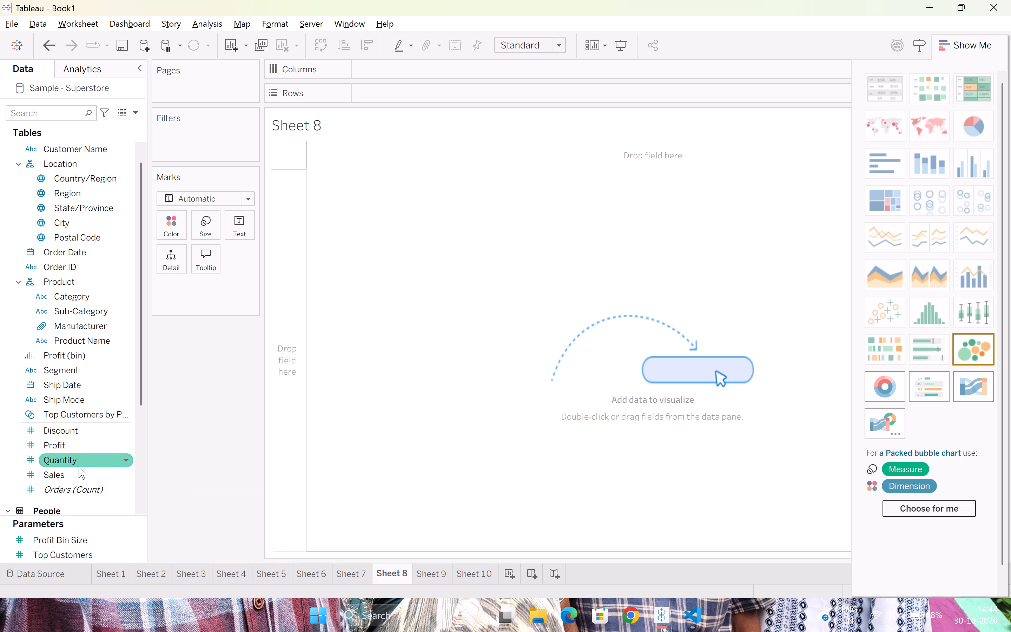
drag(77, 476, 410, 58)
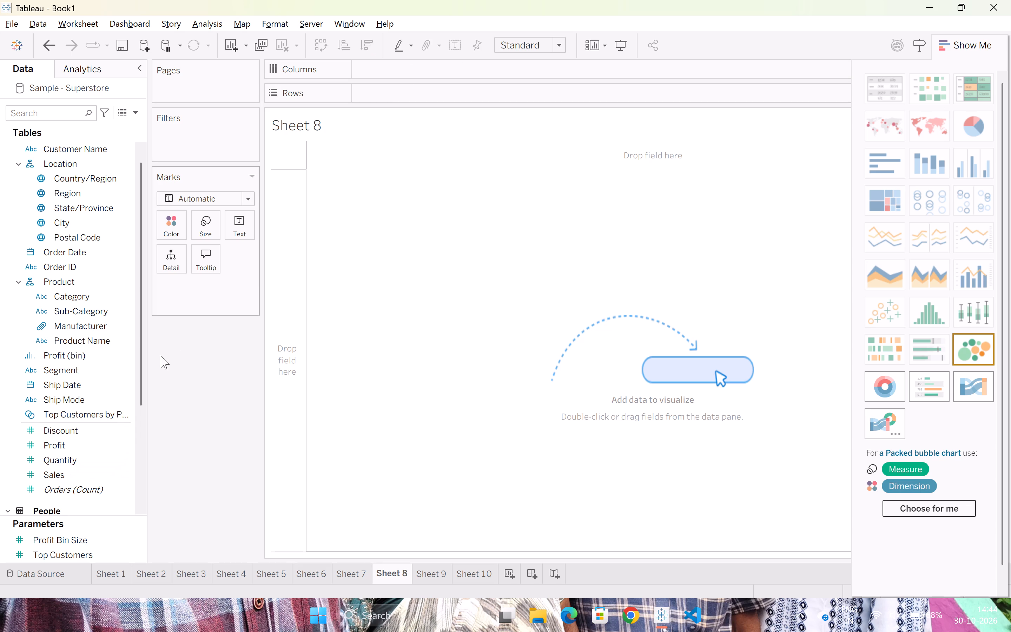
drag(74, 471, 397, 90)
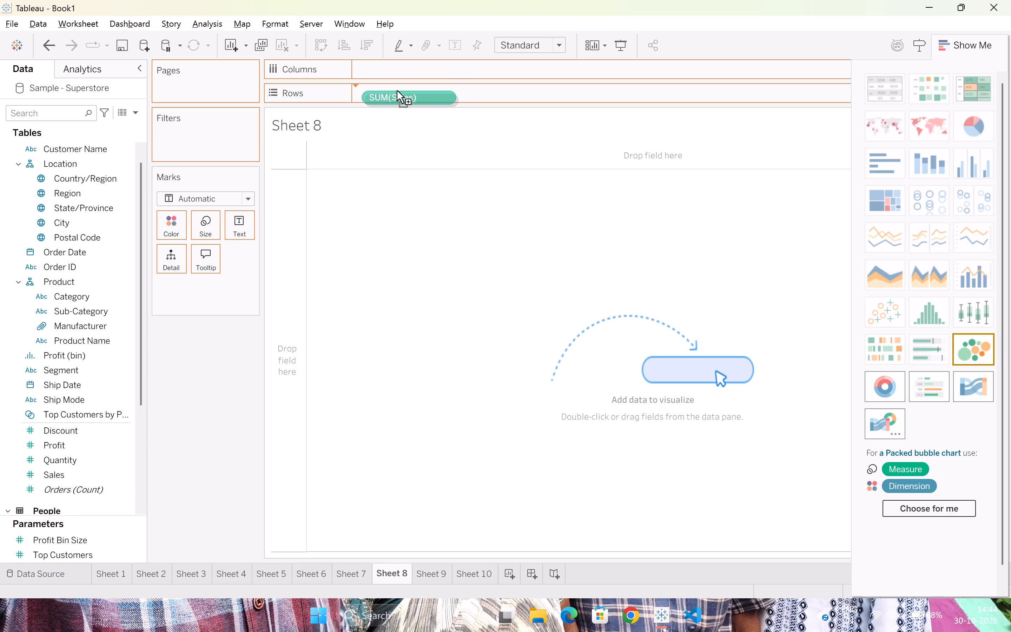
drag(397, 90, 401, 70)
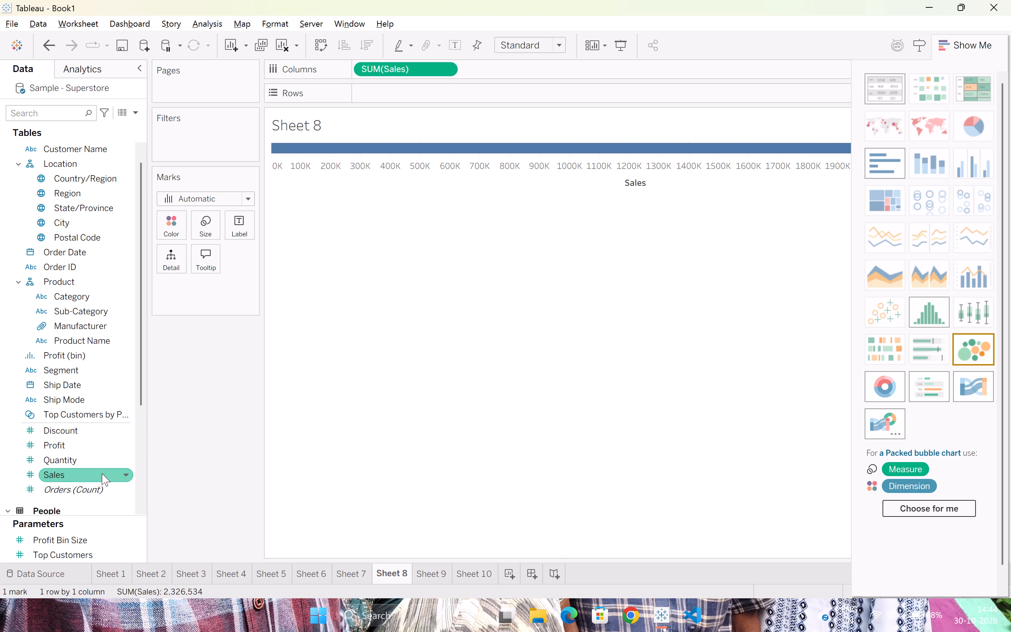
drag(68, 449, 395, 87)
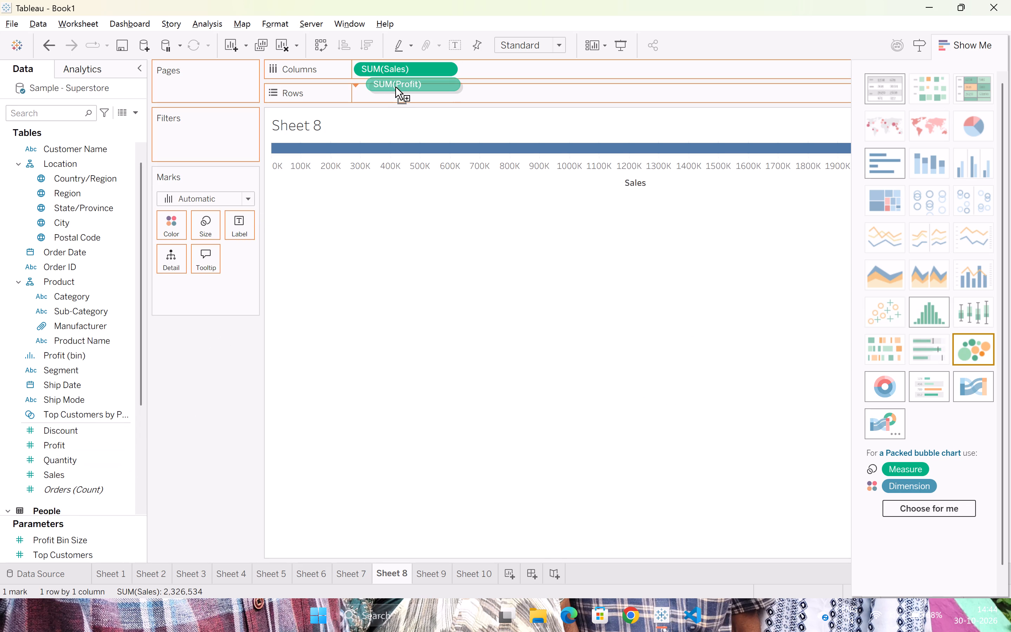
drag(395, 87, 185, 288)
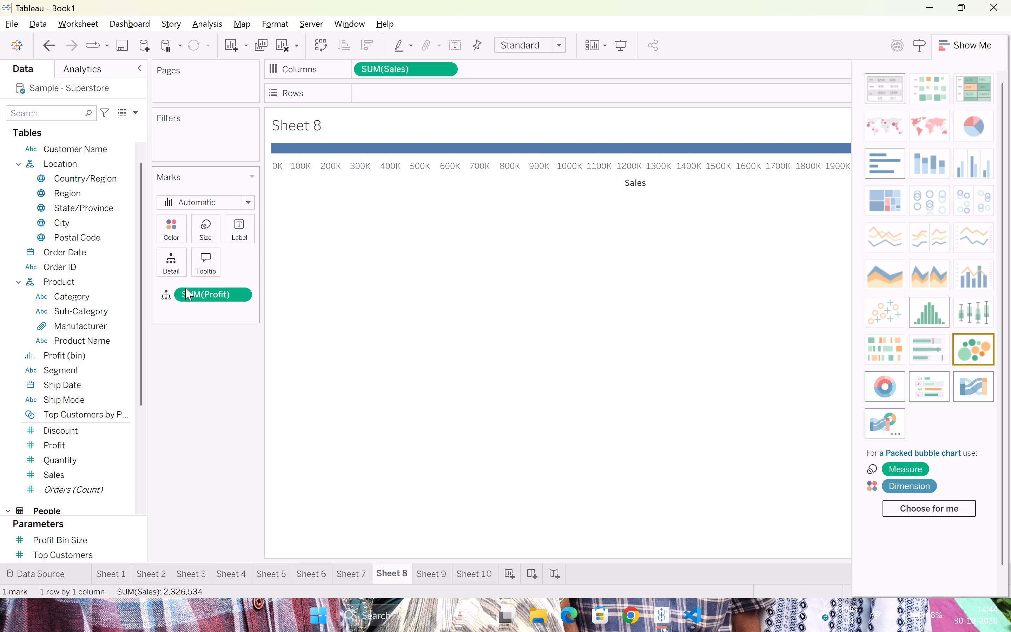
click(160, 294)
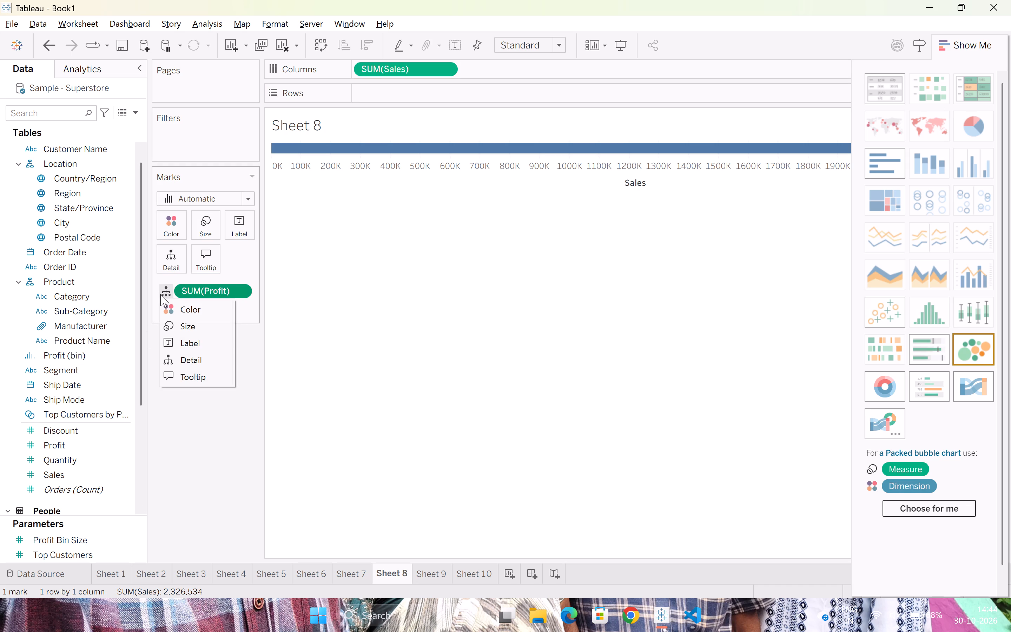
click(160, 294)
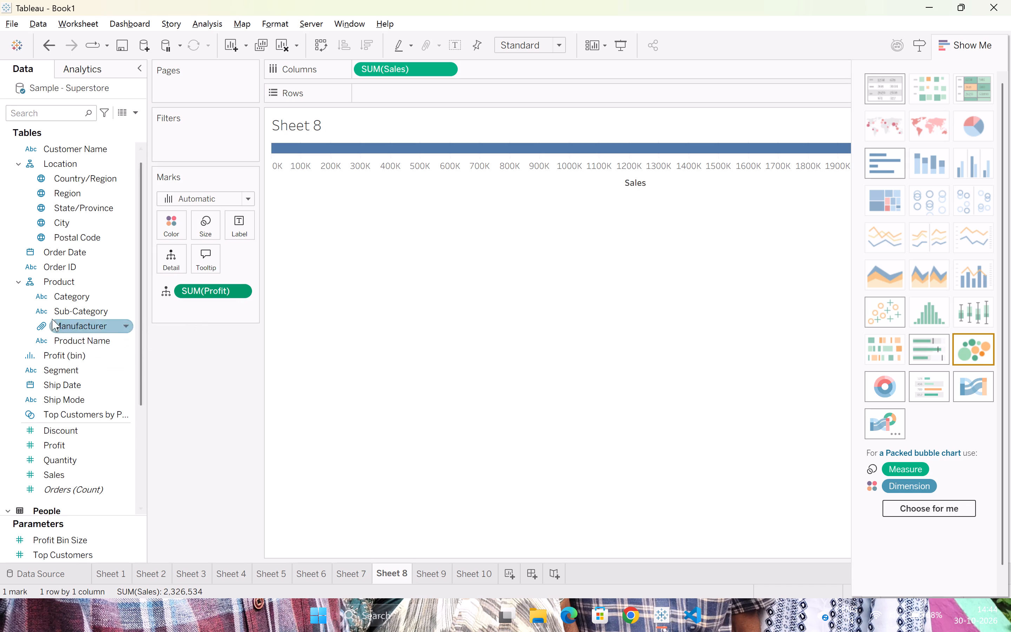
drag(58, 293, 379, 96)
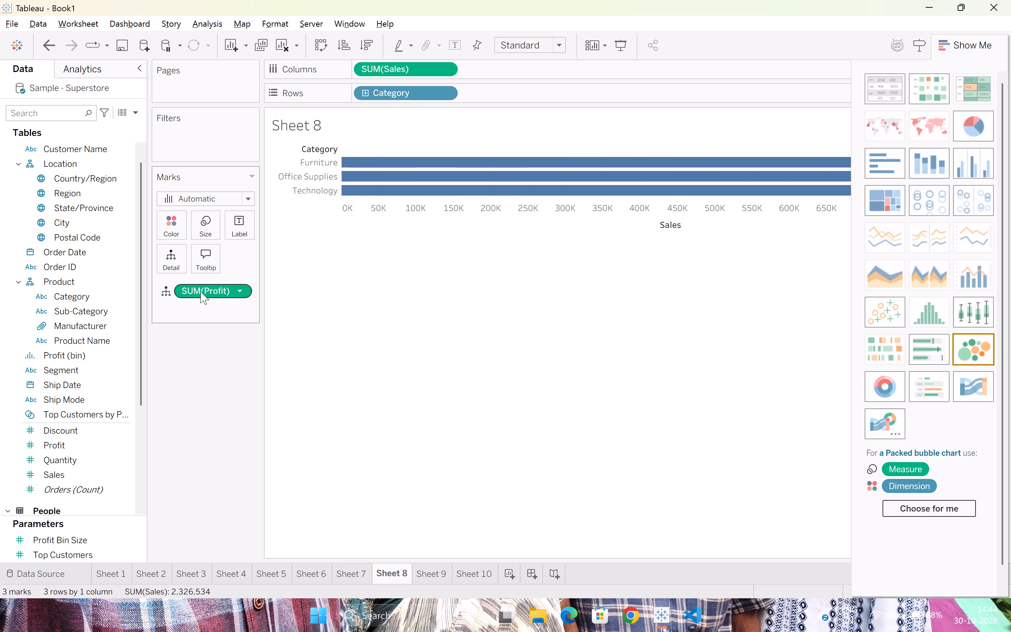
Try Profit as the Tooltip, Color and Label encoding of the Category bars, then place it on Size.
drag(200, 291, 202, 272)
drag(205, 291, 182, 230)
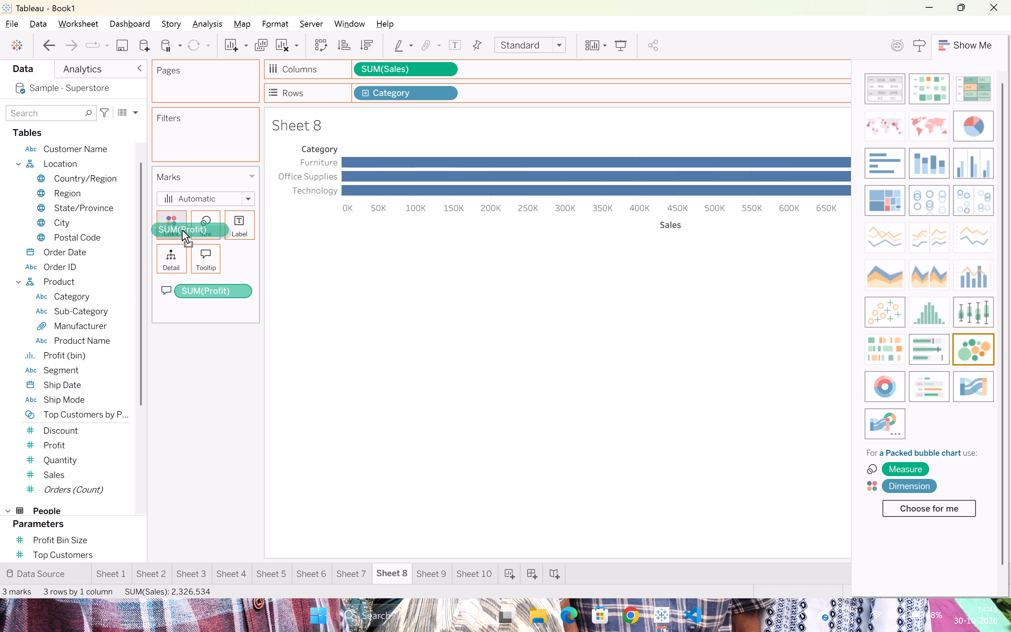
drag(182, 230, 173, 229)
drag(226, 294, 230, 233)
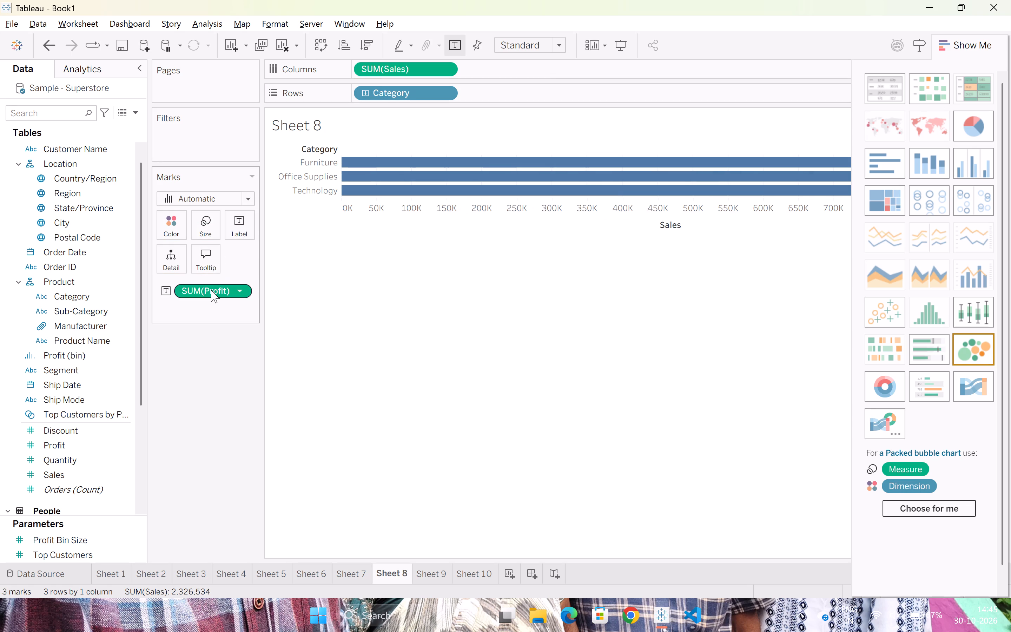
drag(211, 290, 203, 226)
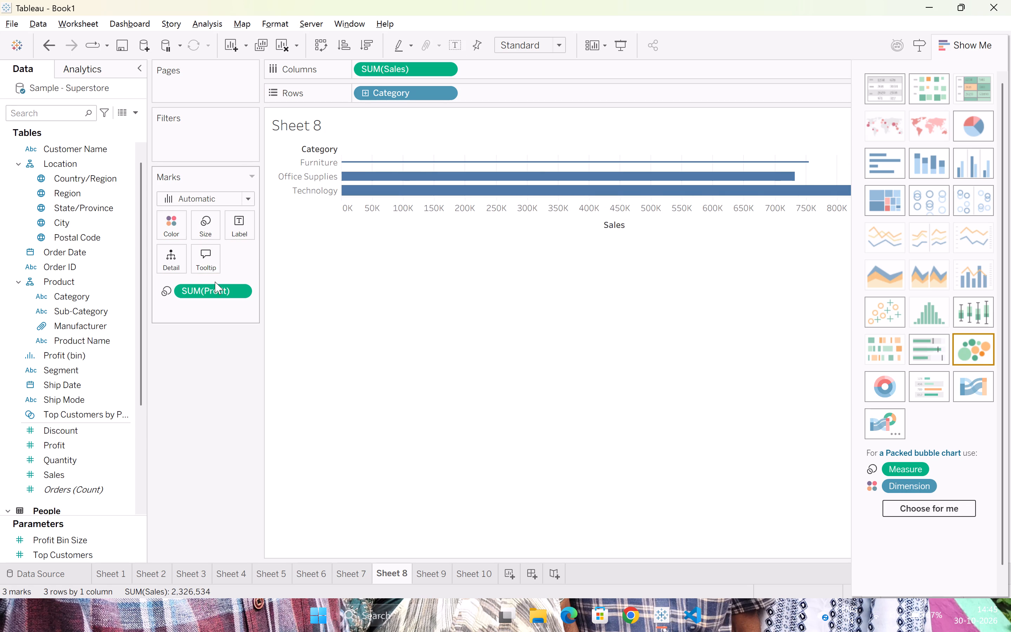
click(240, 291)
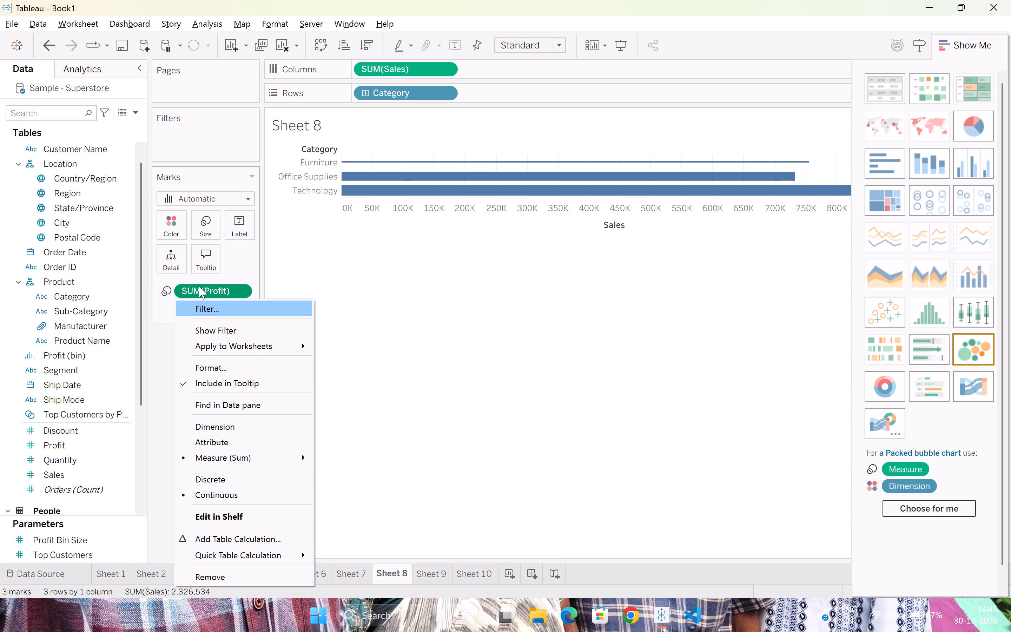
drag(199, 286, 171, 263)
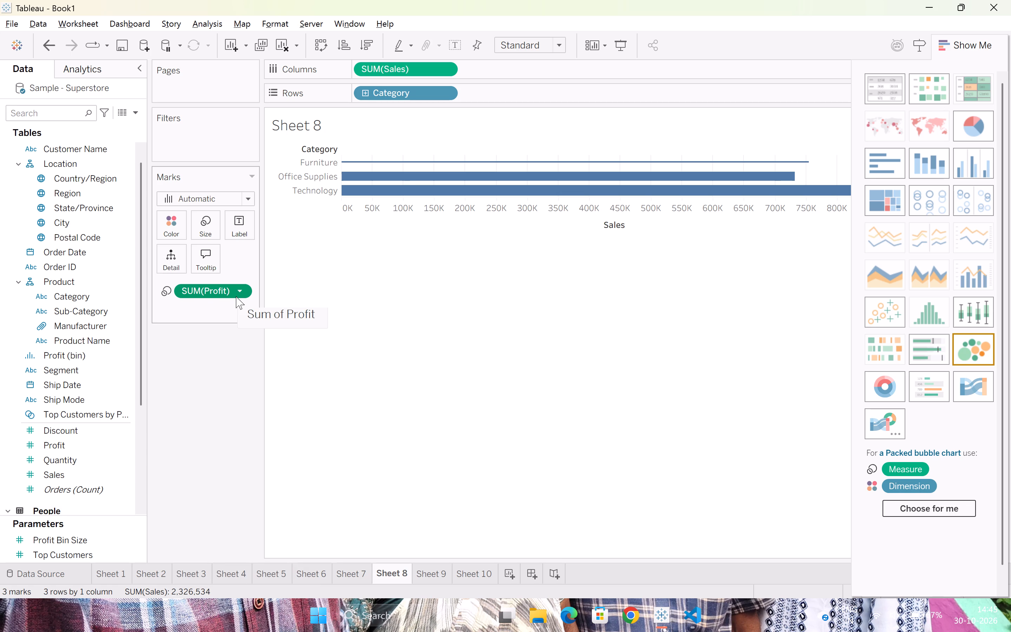
On the blank Sheet 9, check the histogram chart type's requirements and look through the available data fields.
click(429, 575)
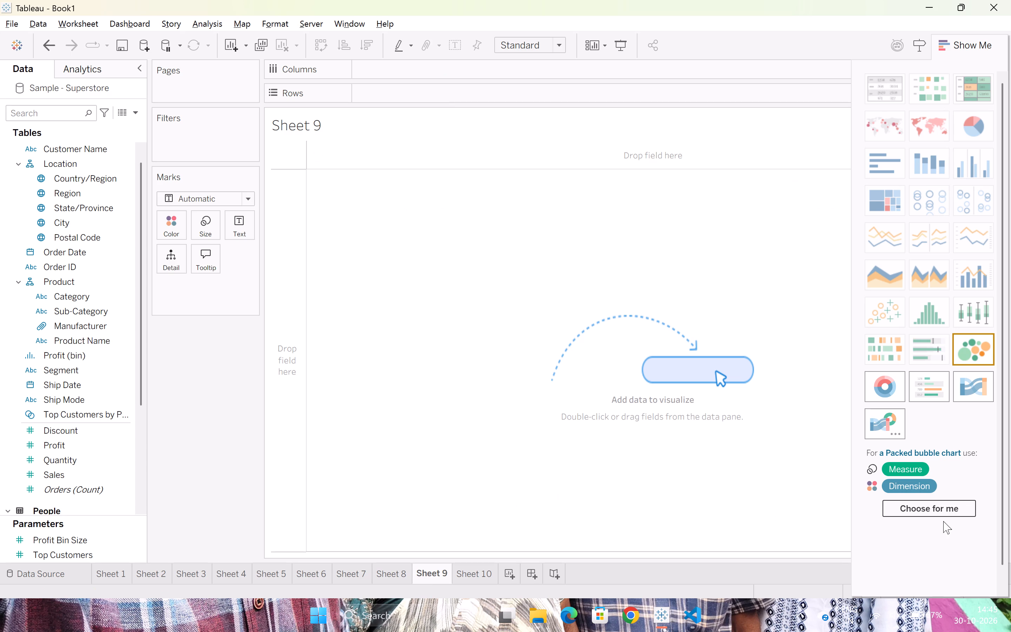
click(923, 314)
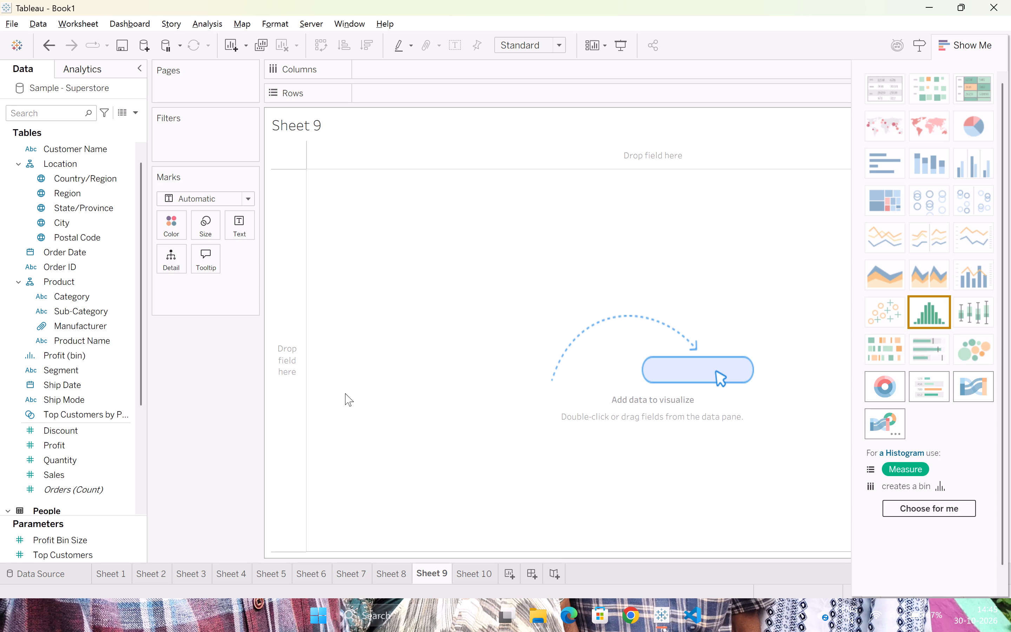
scroll(60, 486, down, 3)
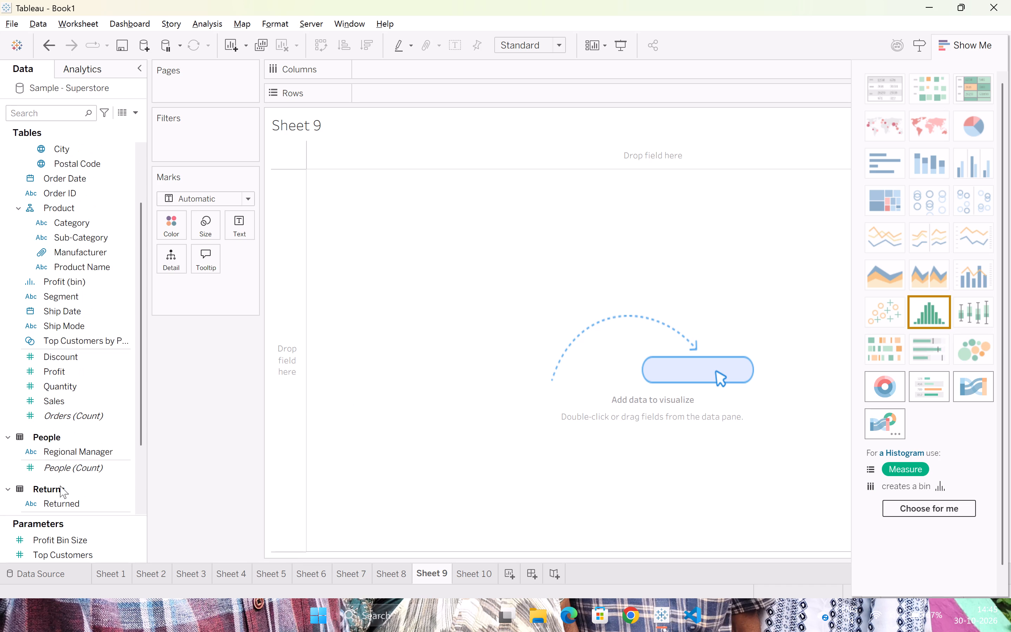
scroll(60, 486, down, 4)
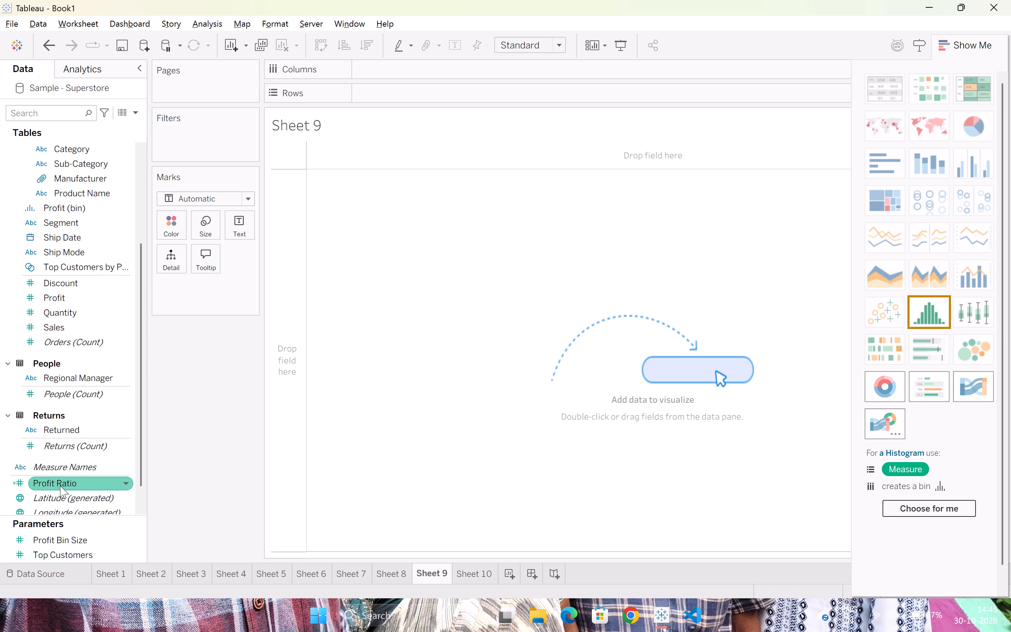
scroll(60, 486, down, 1)
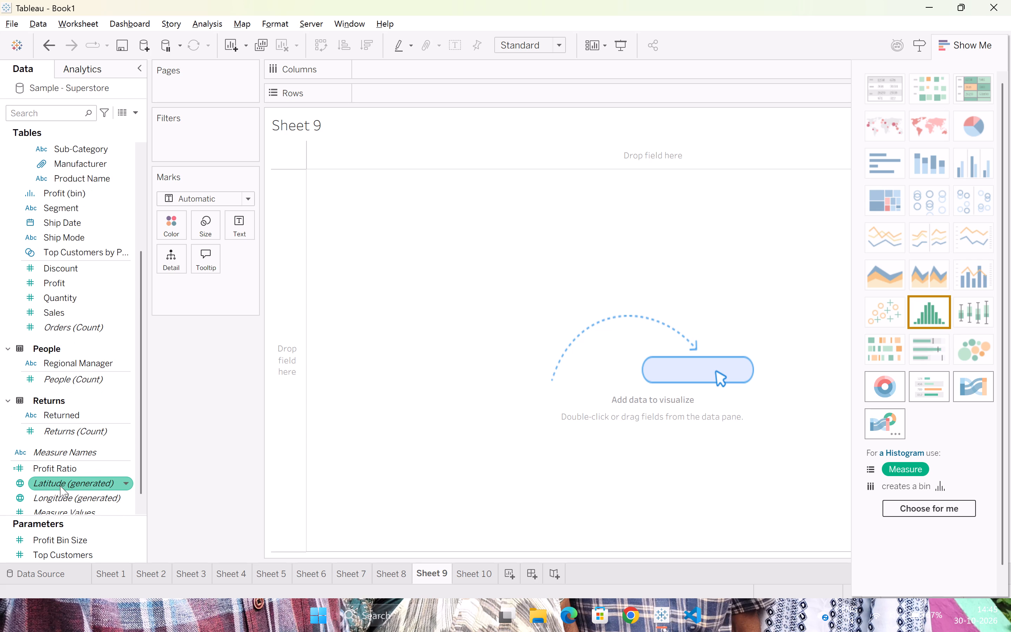
scroll(60, 486, down, 7)
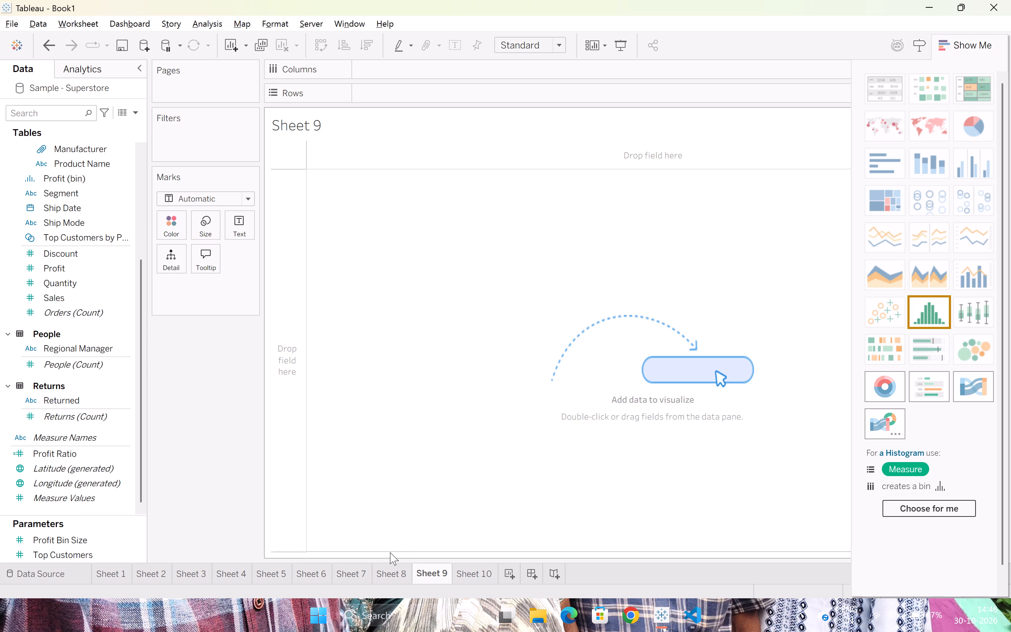
Convert Sheet 8's Category chart of Sales and Profit to a bullet graph.
click(399, 576)
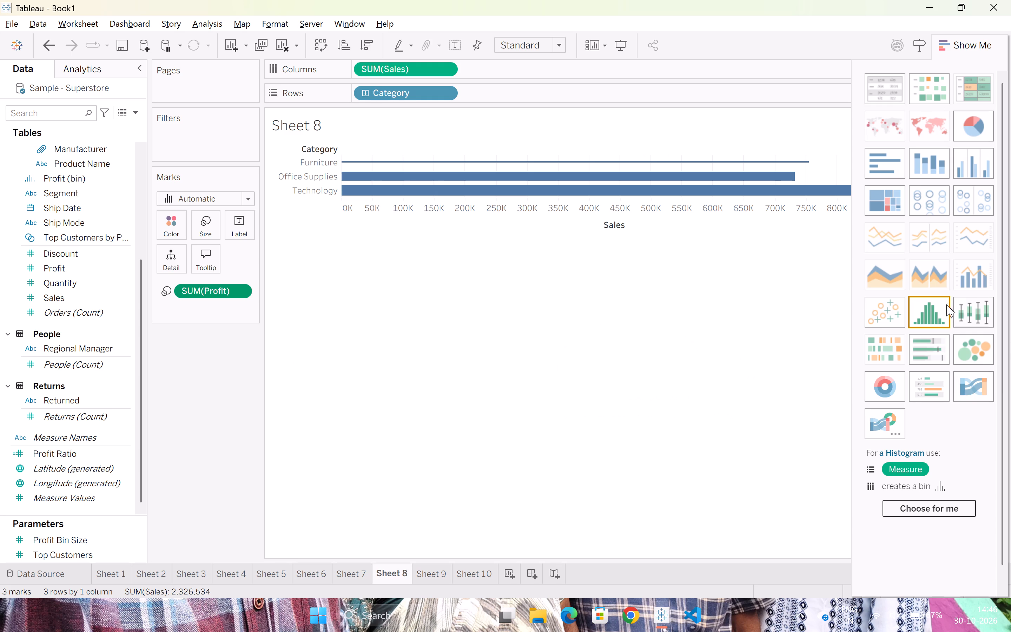
click(928, 348)
right_click(928, 348)
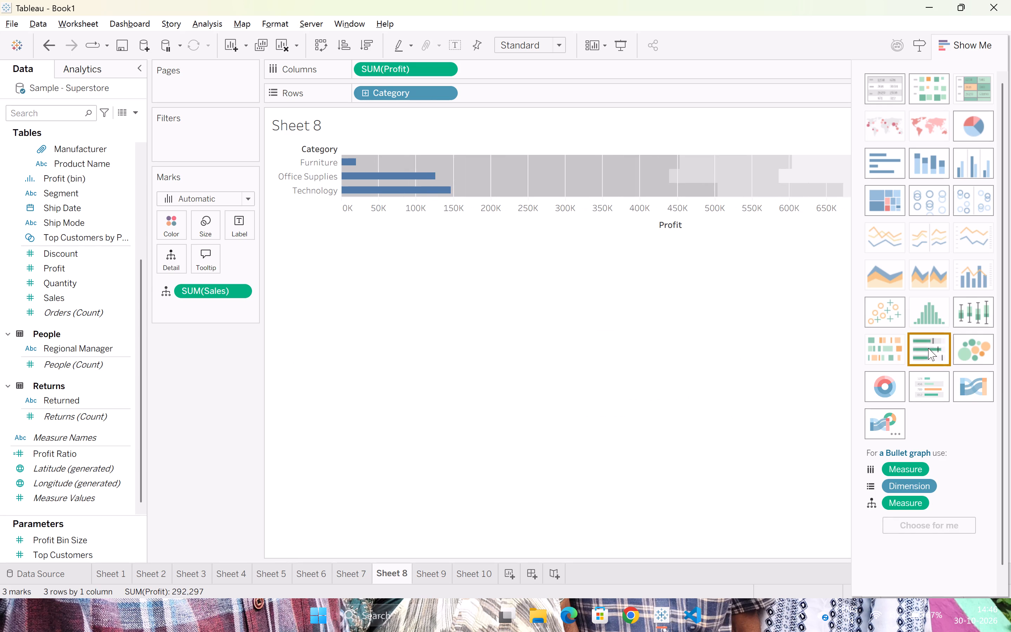
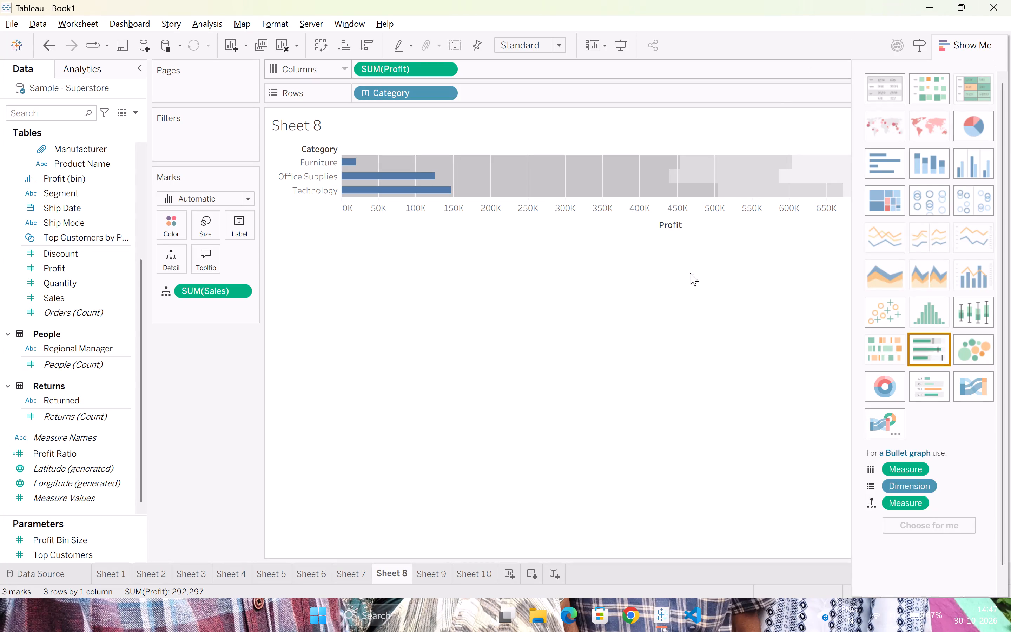
Switch to Sheet 9 and check the options available for the Orders (Count) field.
click(508, 173)
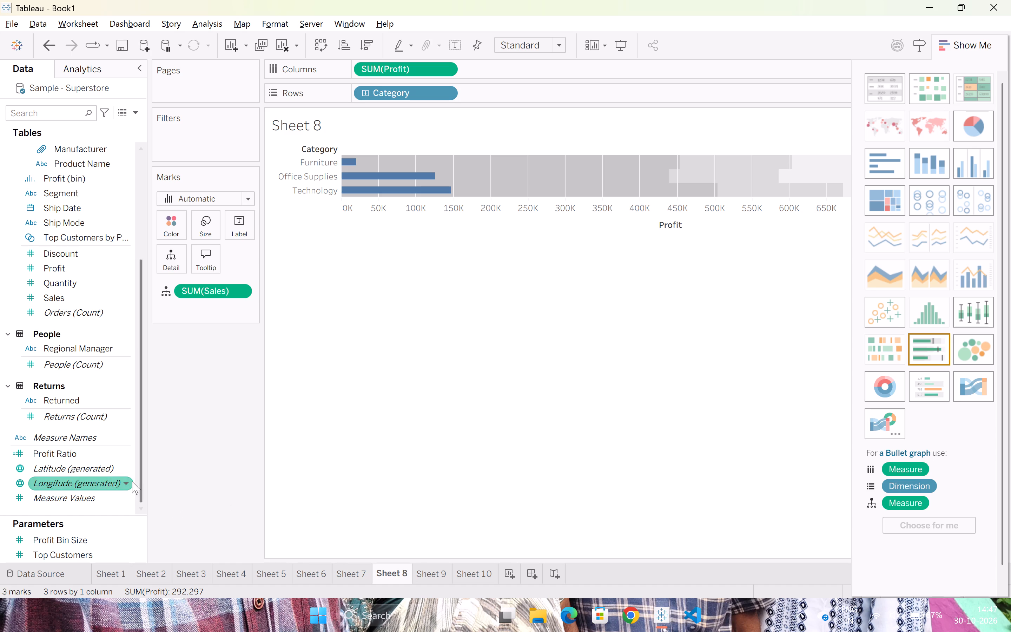
click(423, 575)
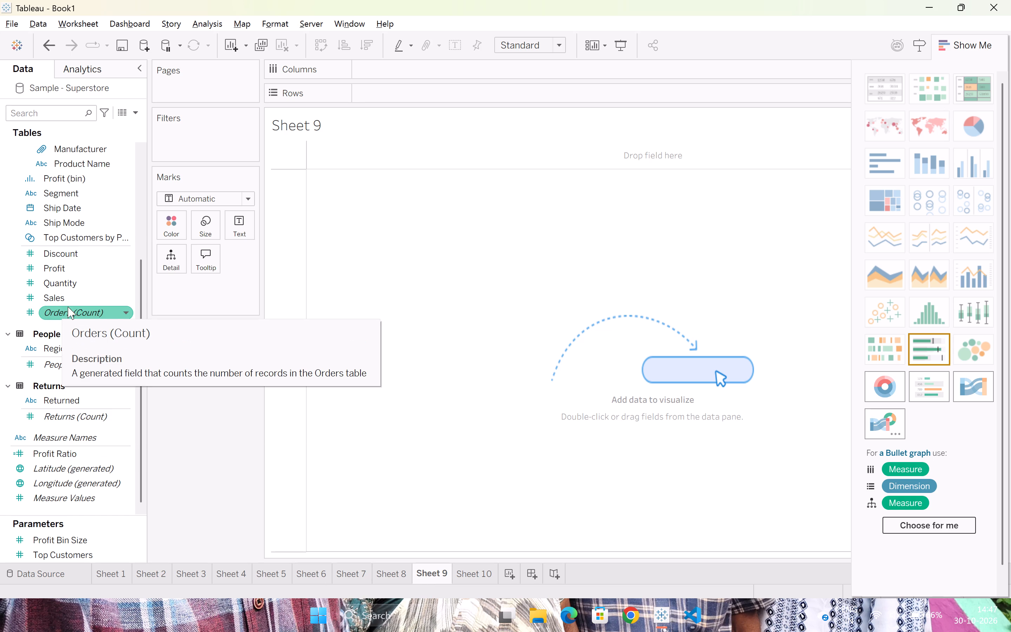
click(126, 307)
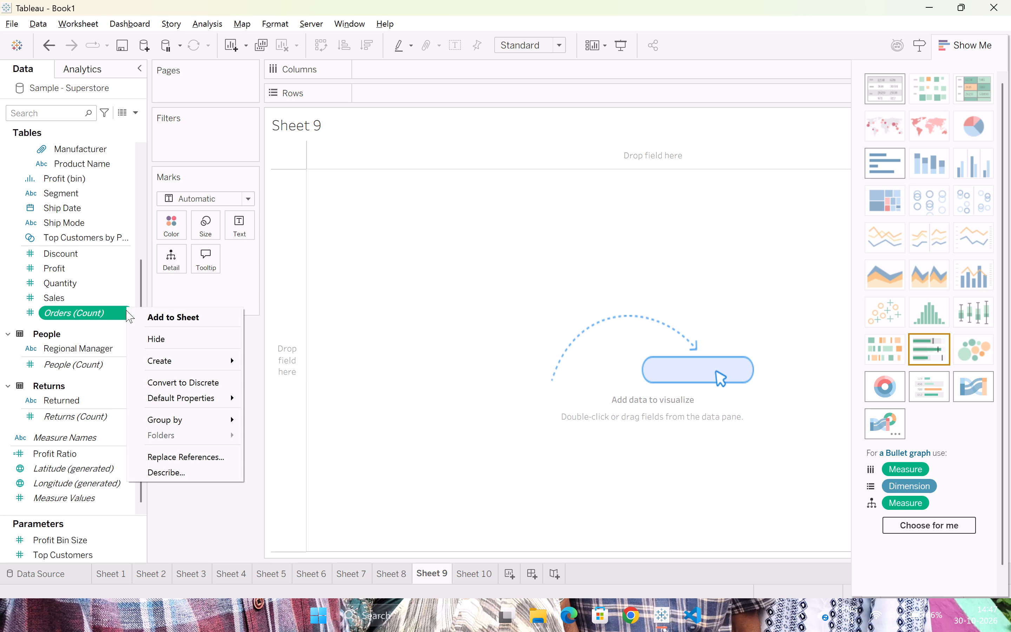
click(116, 312)
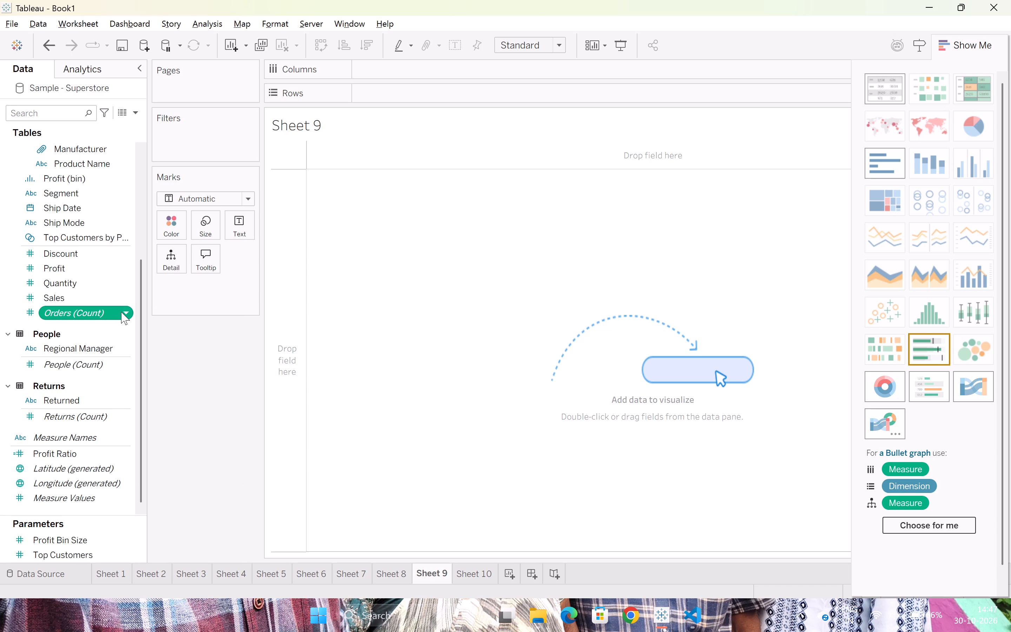
click(121, 312)
click(127, 312)
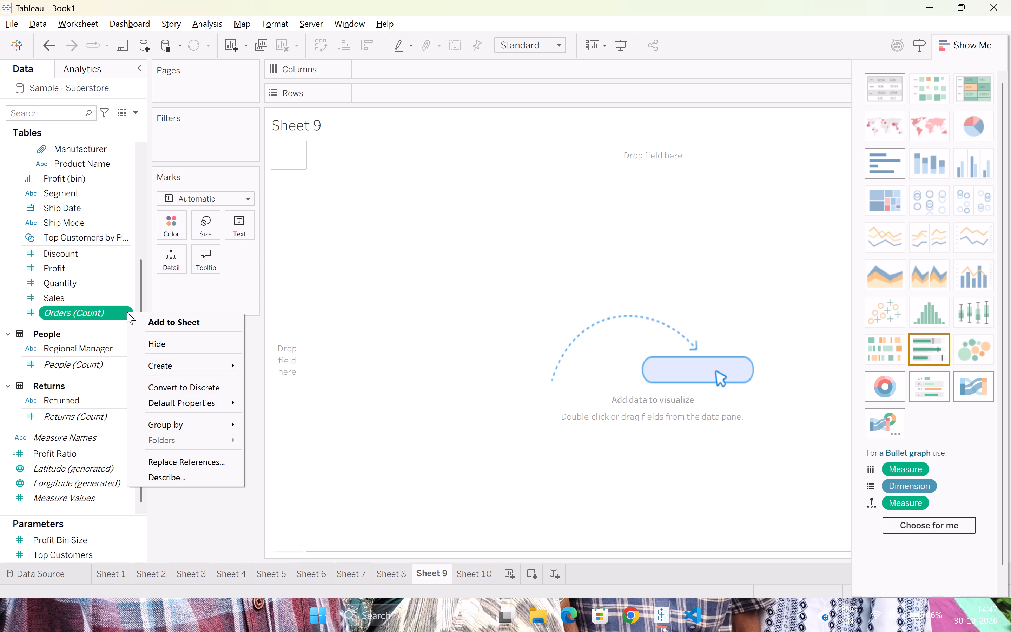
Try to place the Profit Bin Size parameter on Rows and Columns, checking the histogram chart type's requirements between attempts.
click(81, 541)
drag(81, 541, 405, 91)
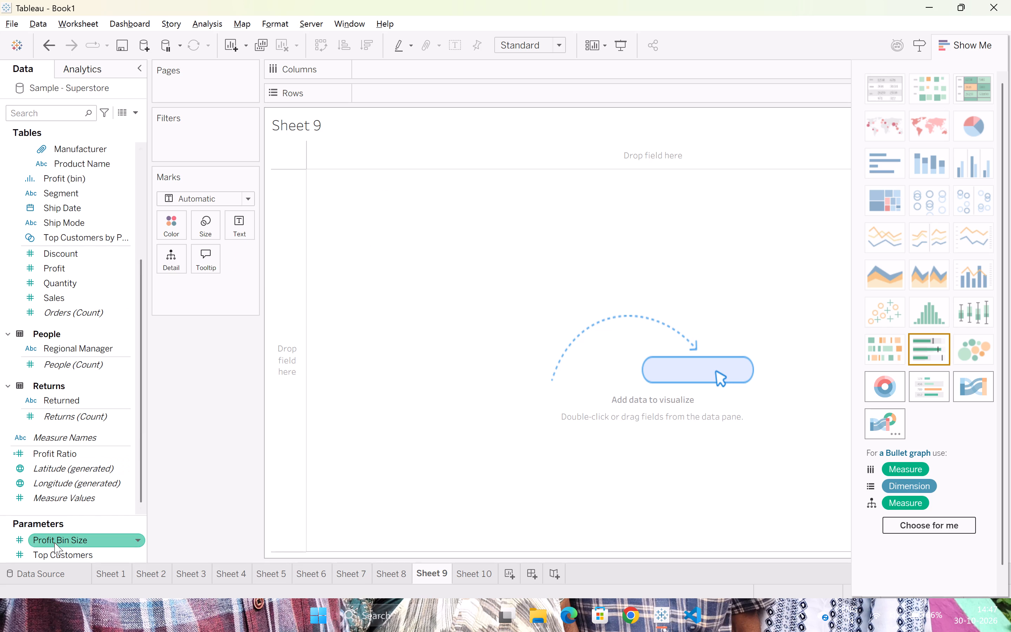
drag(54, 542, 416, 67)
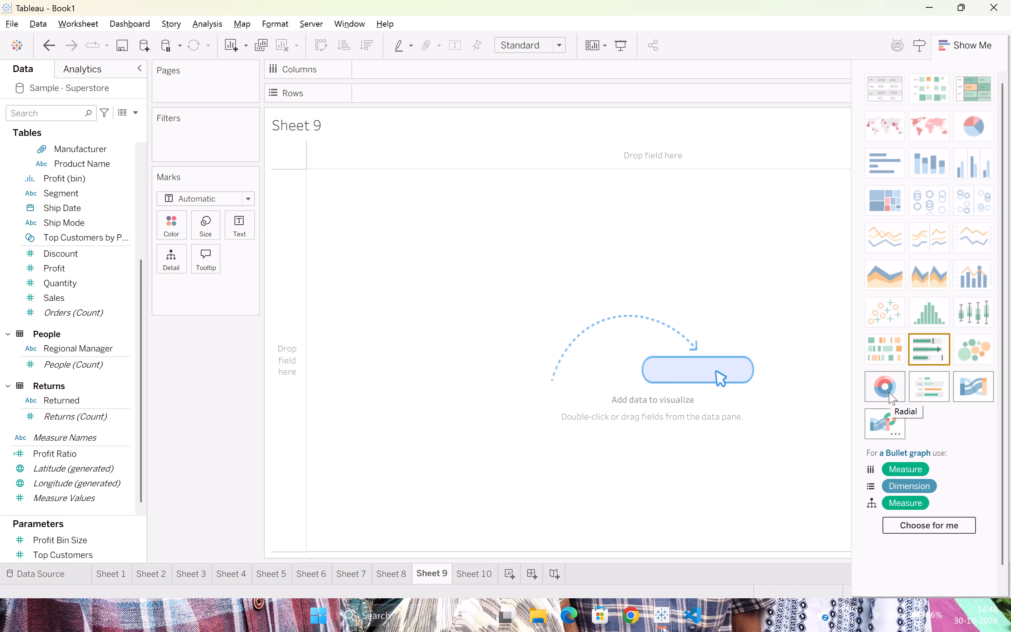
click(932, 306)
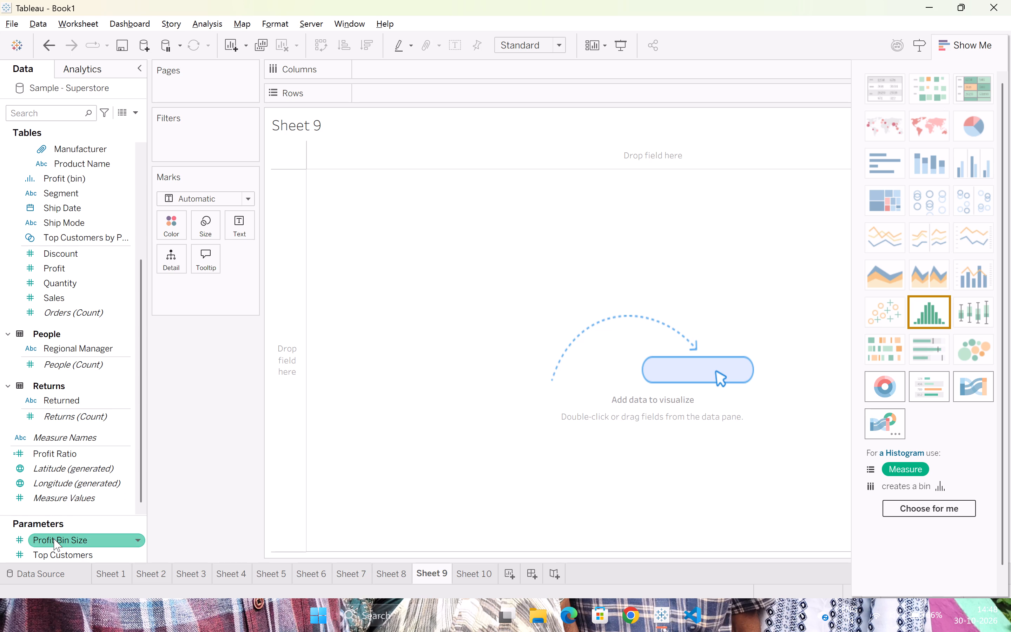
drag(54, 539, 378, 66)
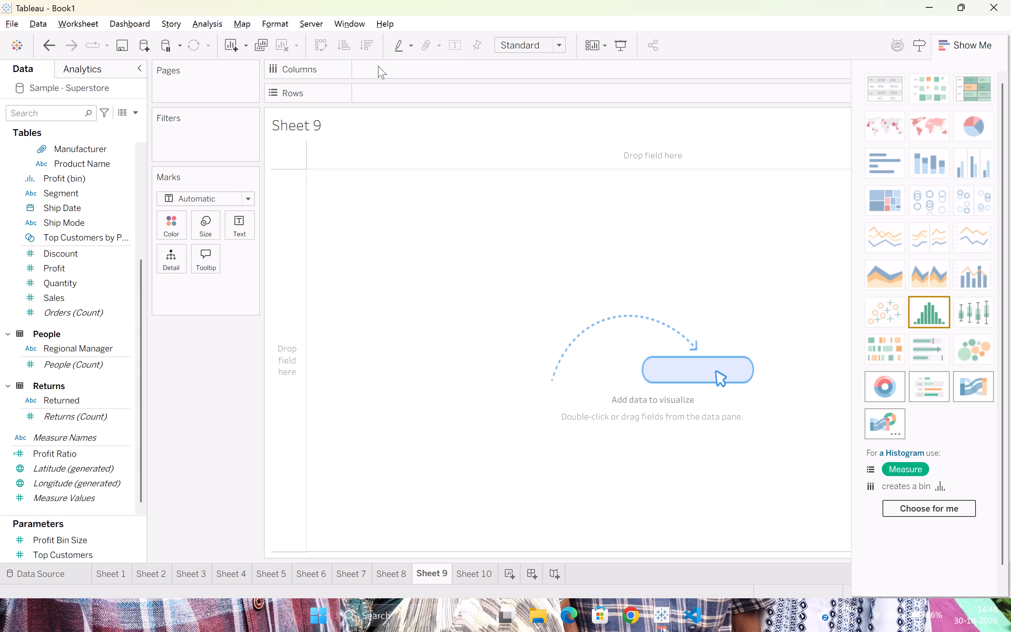
Look through the Columns shelf options, the data fields and the Profit (bin) field's options for the histogram.
click(344, 74)
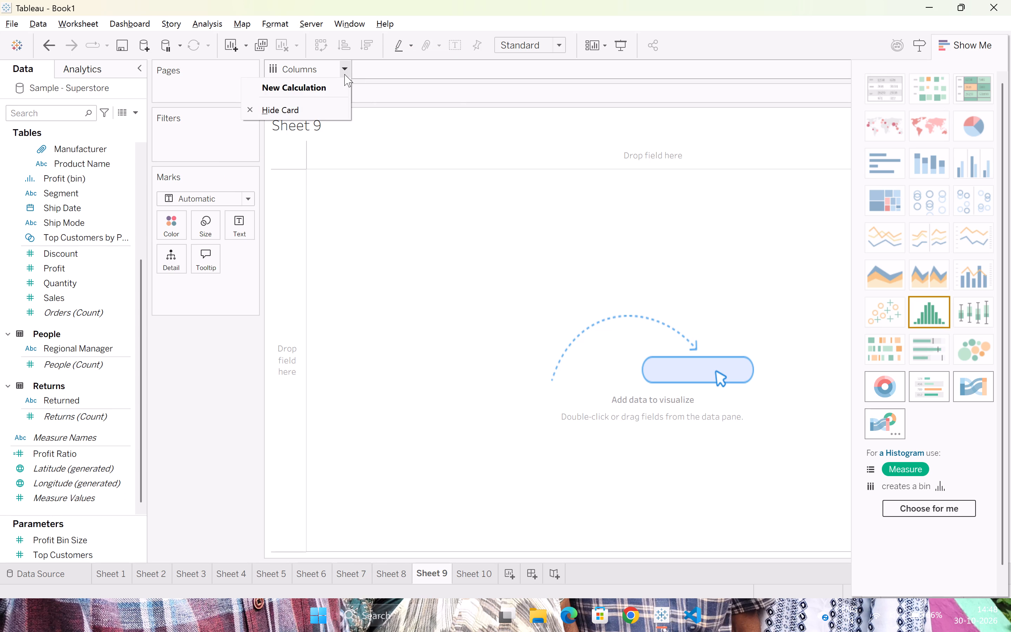
click(344, 74)
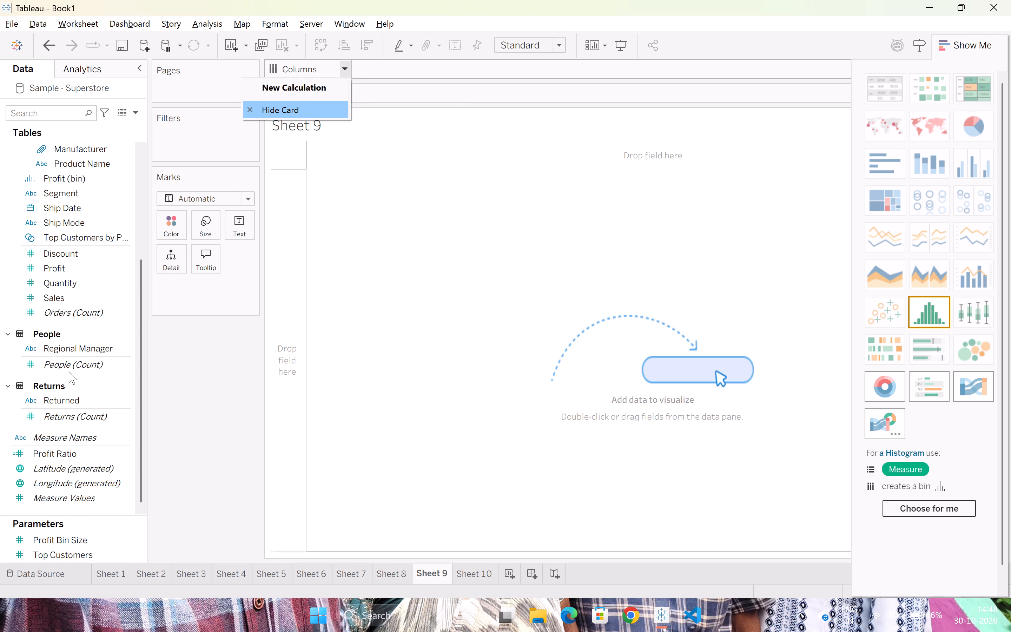
scroll(65, 416, up, 1)
scroll(82, 440, up, 6)
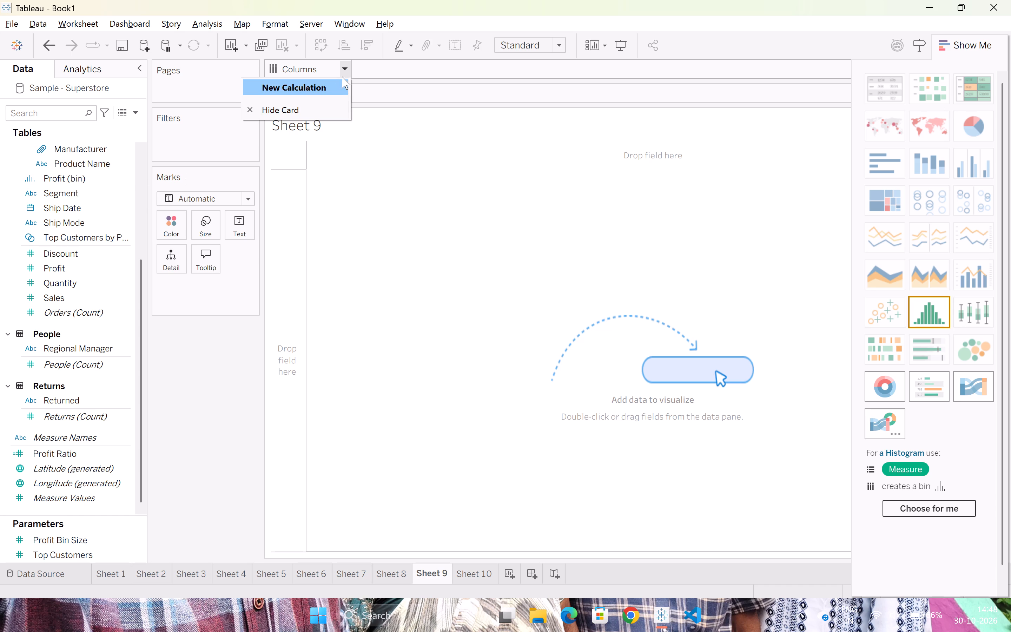
click(346, 68)
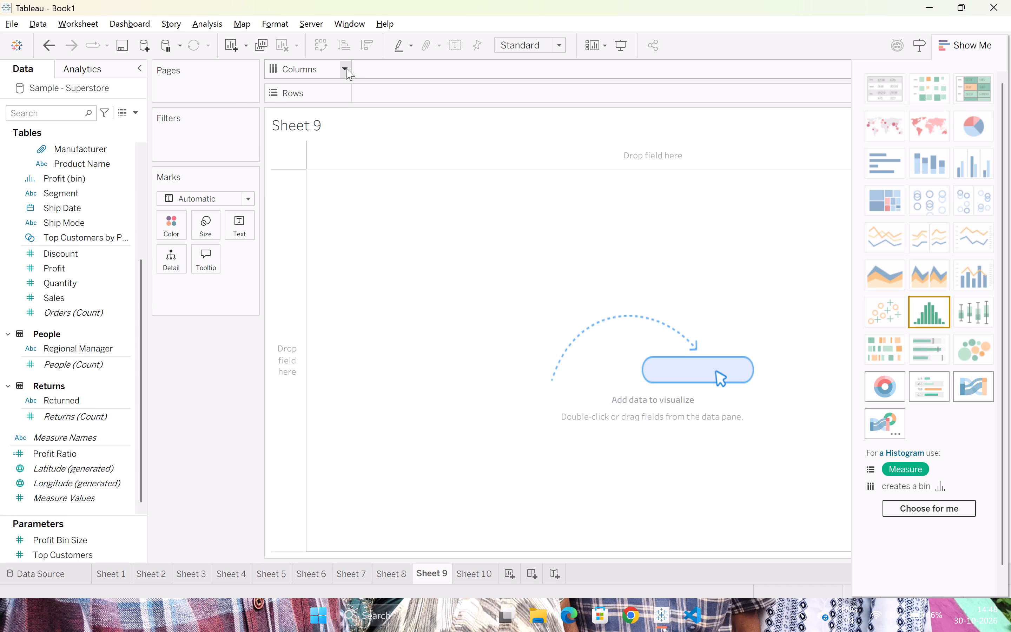
scroll(126, 263, up, 13)
scroll(118, 262, up, 10)
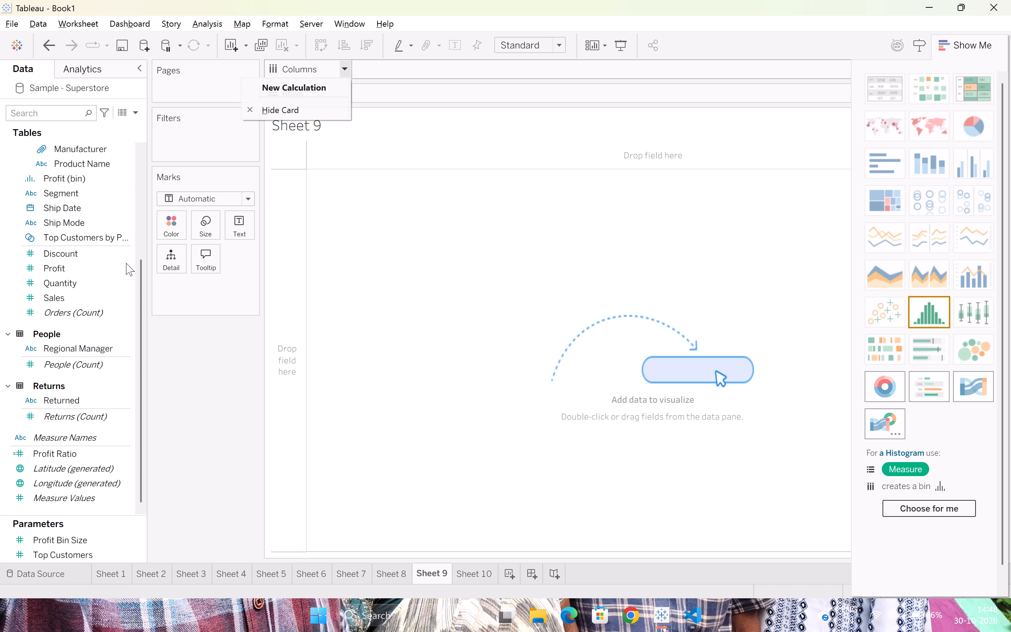
drag(143, 267, 141, 149)
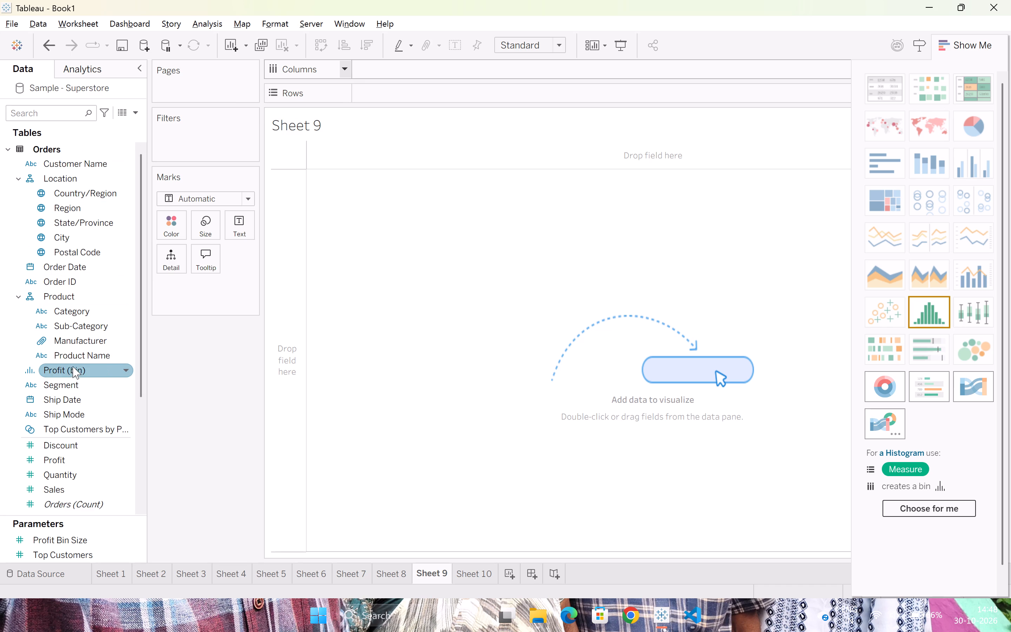
click(128, 369)
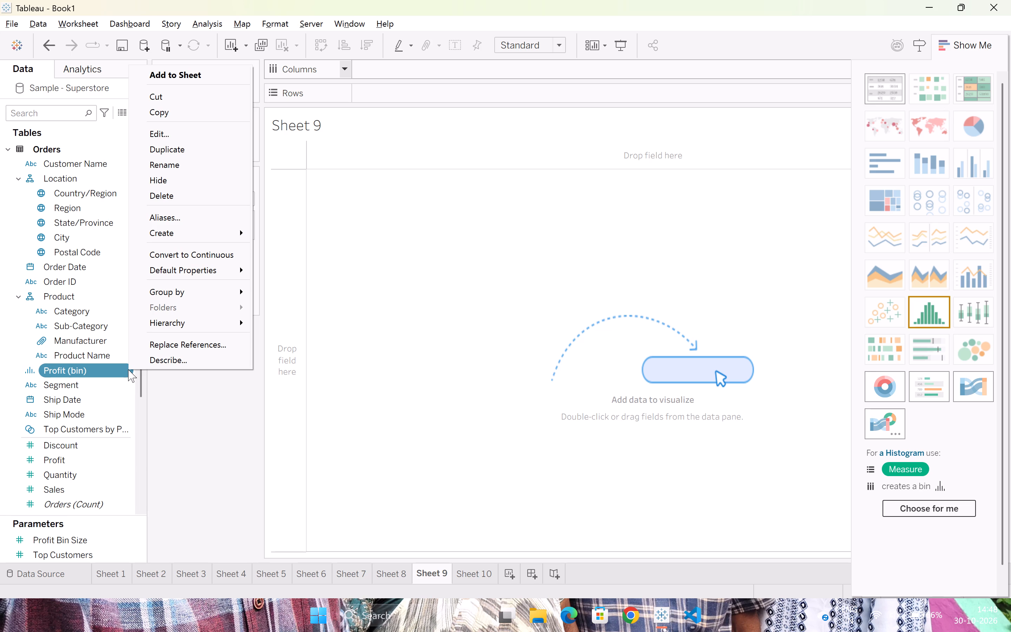
click(128, 369)
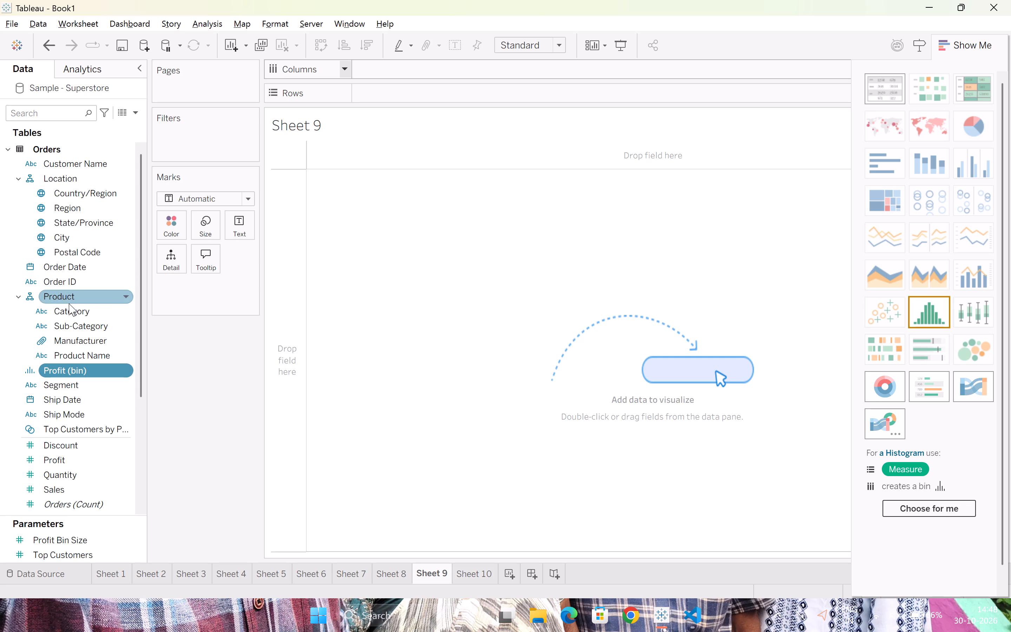
scroll(73, 408, down, 1)
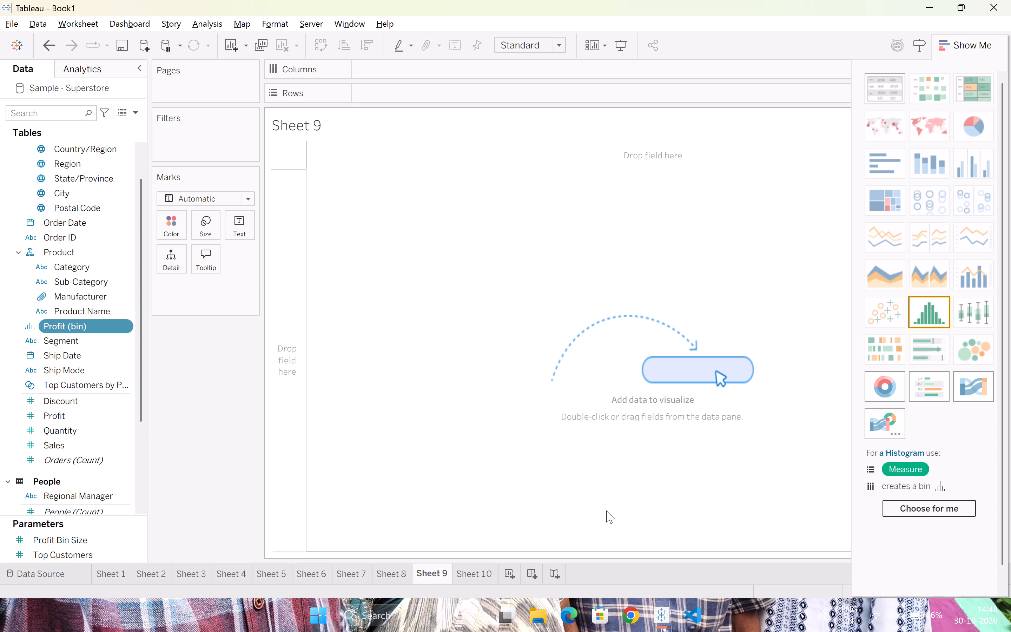
click(890, 486)
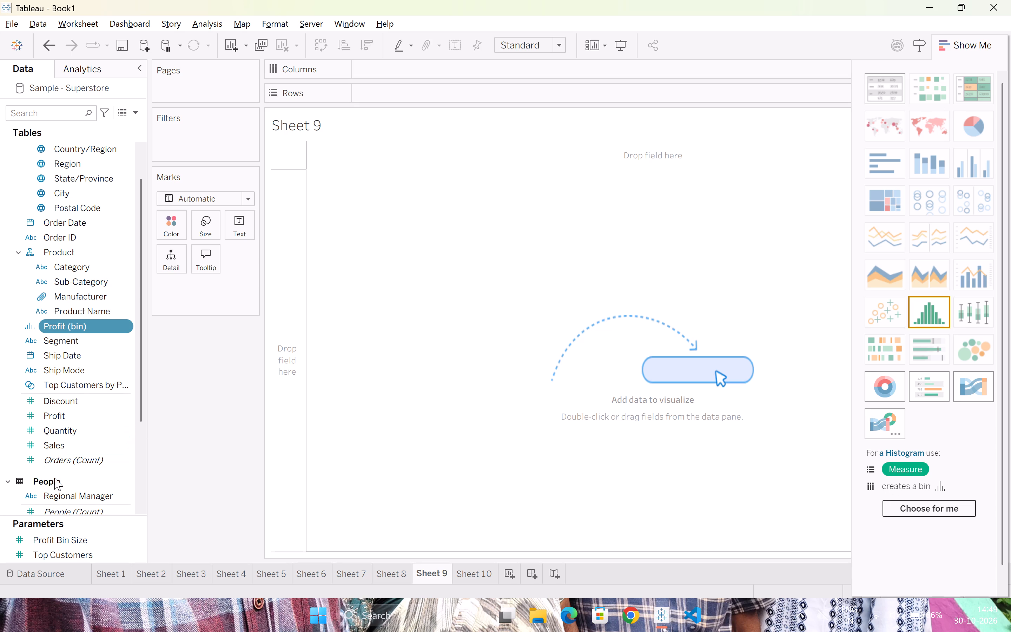
scroll(54, 478, down, 5)
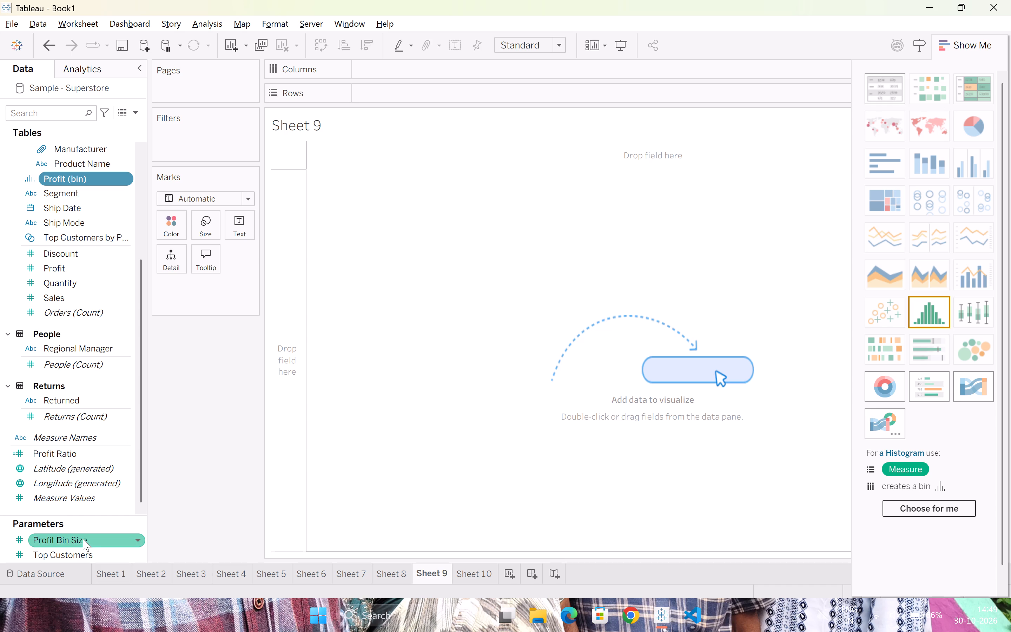
Show the Profit Bin Size parameter control on Sheet 9.
click(134, 535)
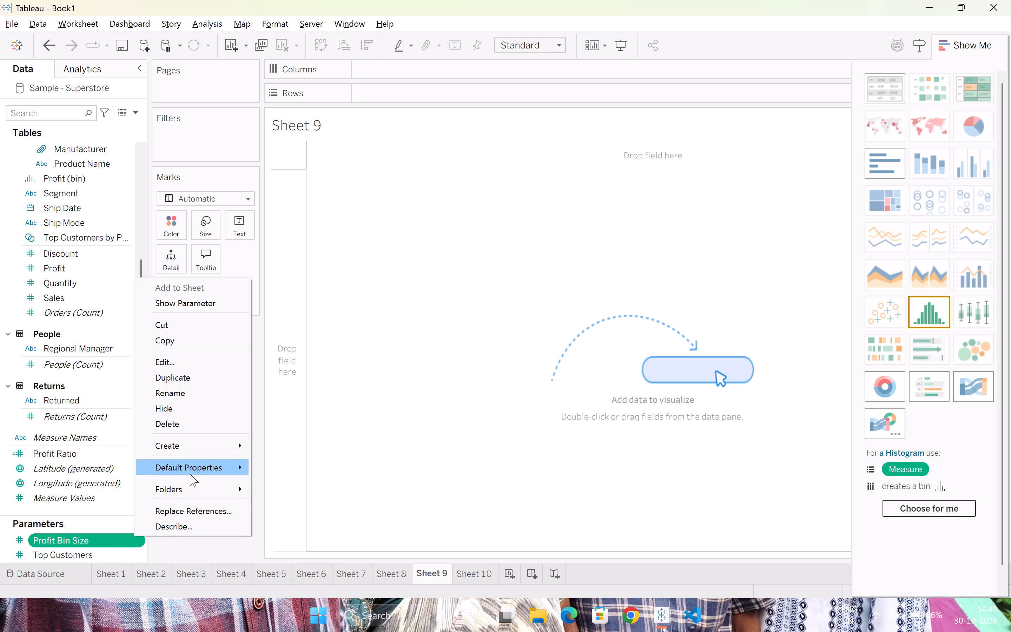
click(196, 304)
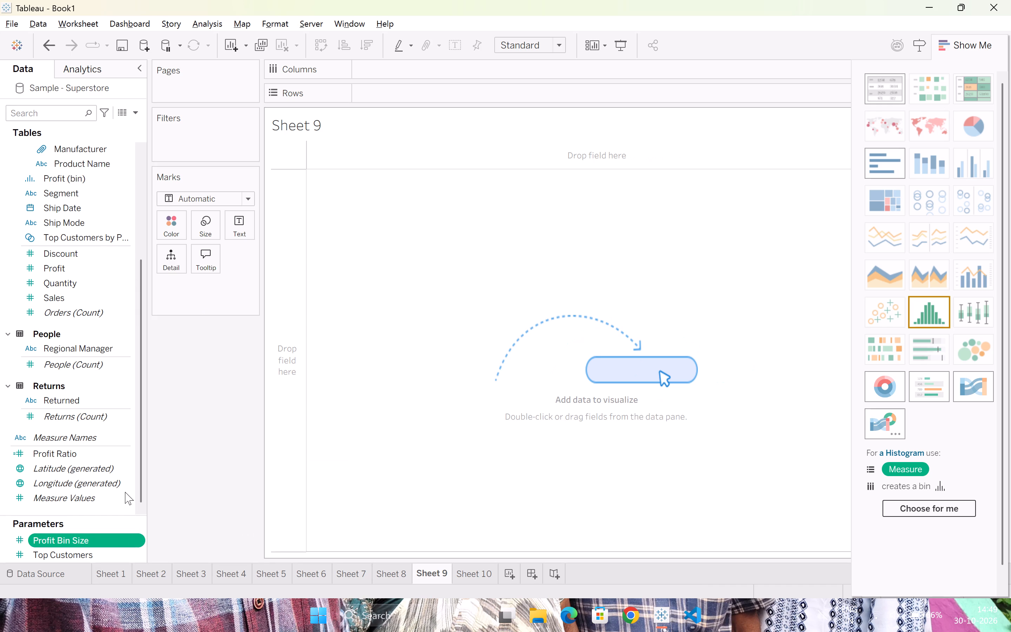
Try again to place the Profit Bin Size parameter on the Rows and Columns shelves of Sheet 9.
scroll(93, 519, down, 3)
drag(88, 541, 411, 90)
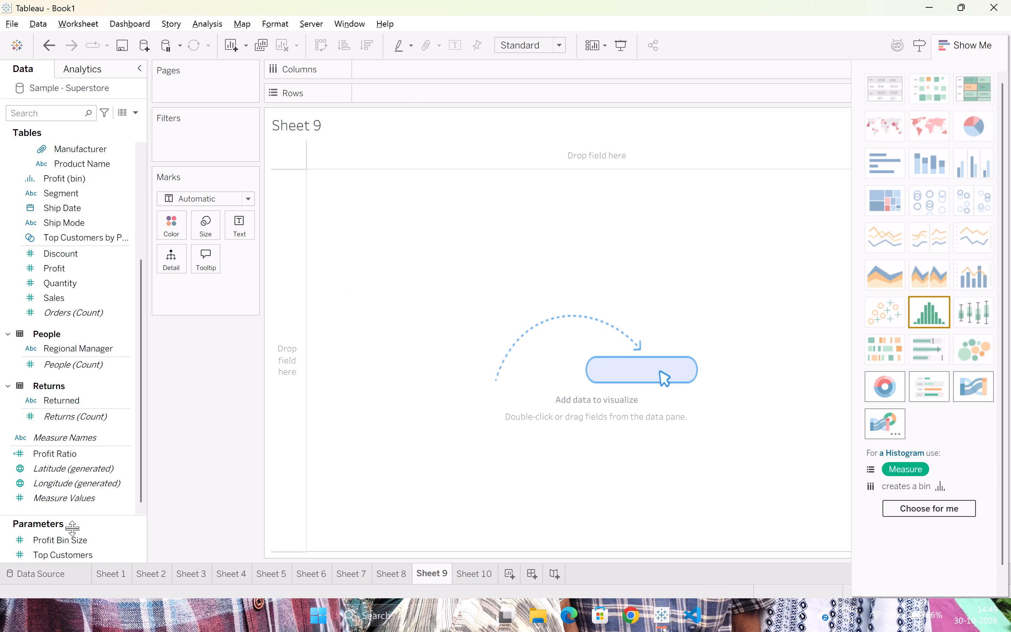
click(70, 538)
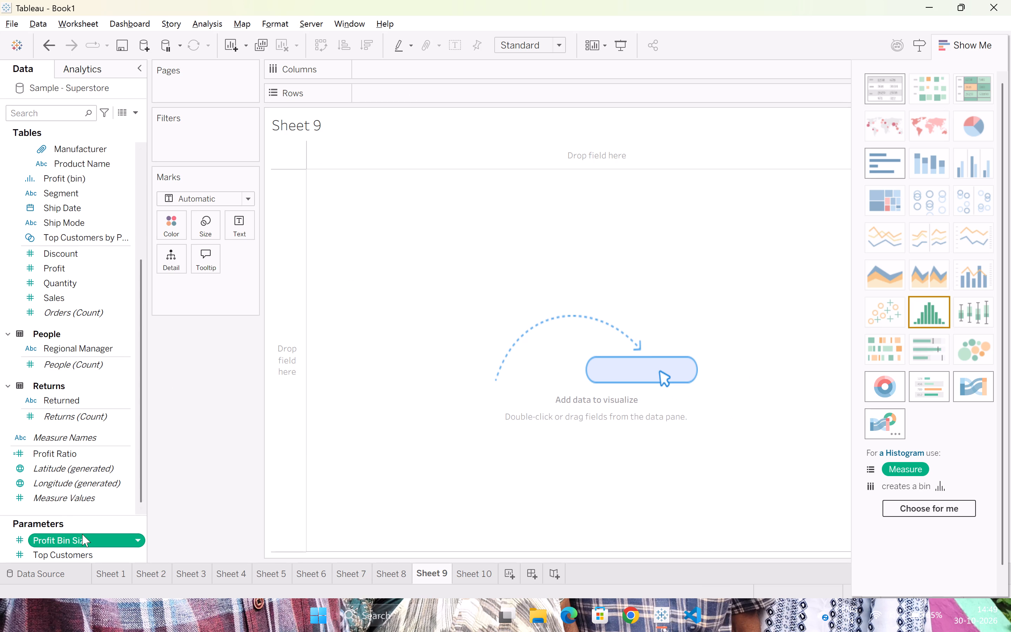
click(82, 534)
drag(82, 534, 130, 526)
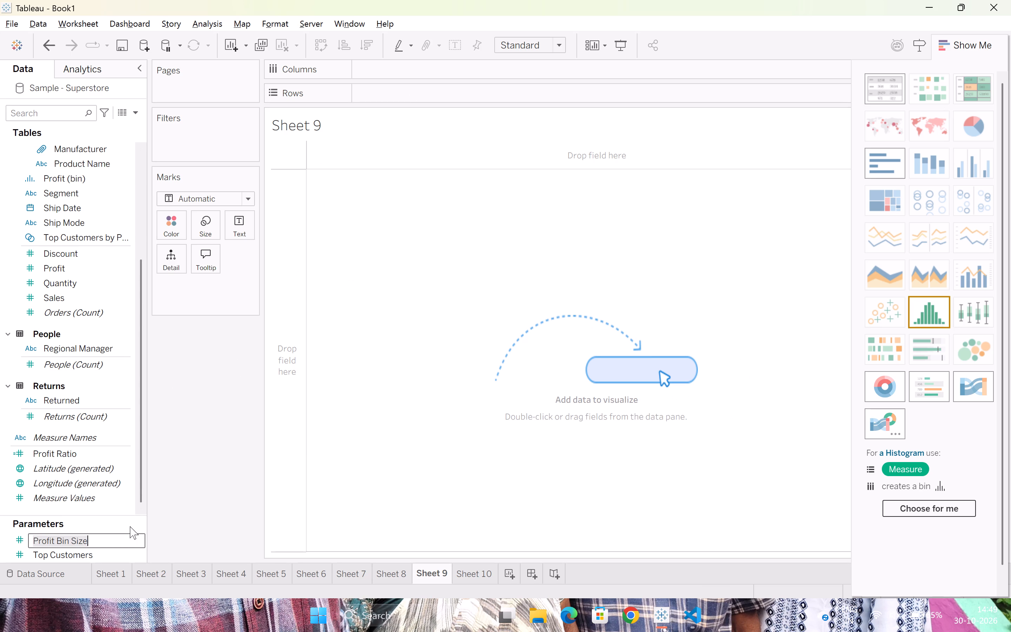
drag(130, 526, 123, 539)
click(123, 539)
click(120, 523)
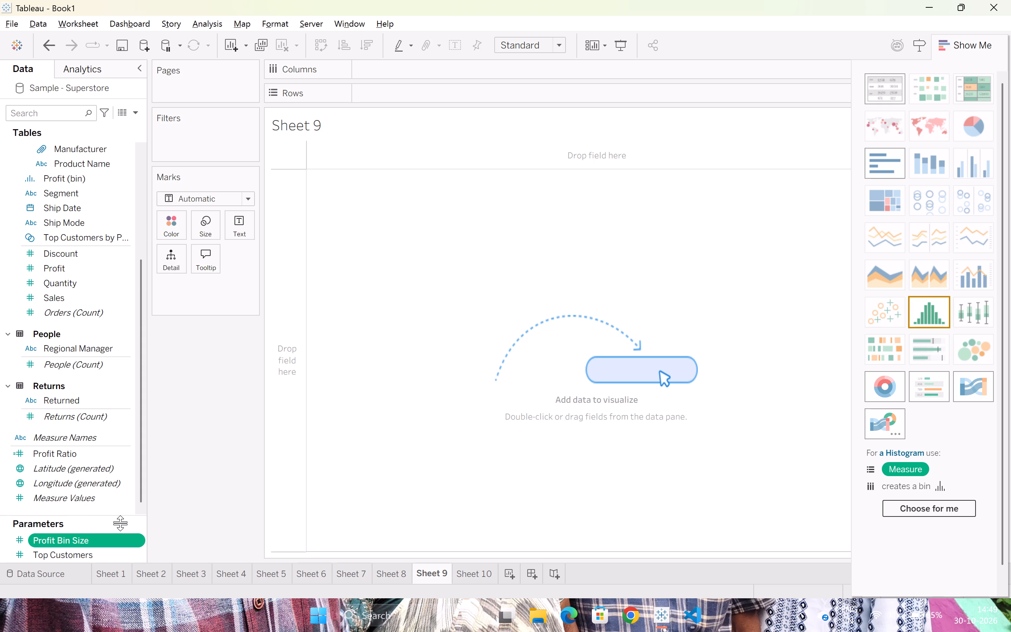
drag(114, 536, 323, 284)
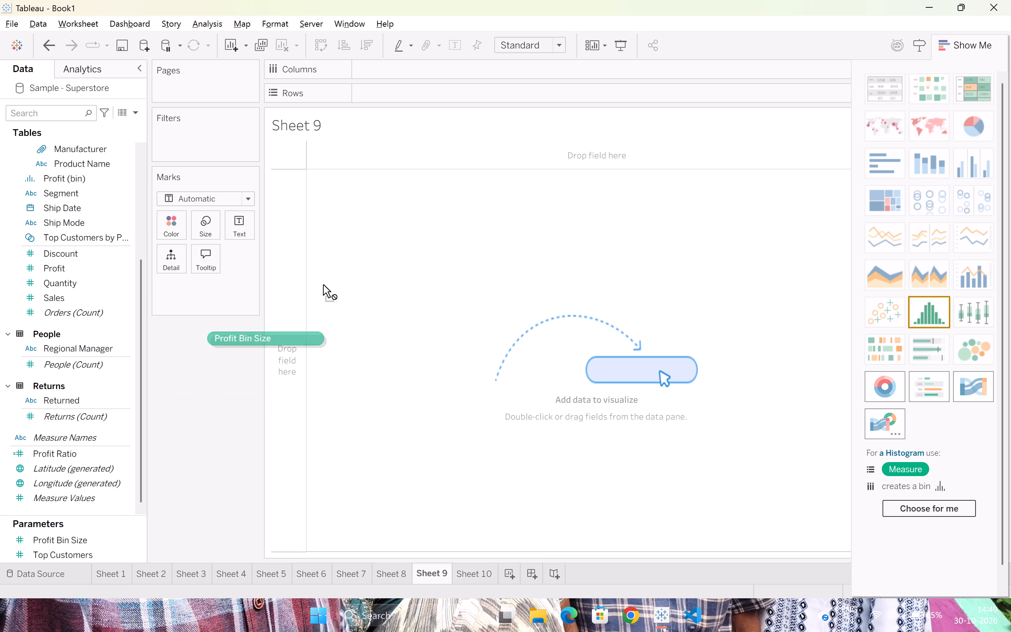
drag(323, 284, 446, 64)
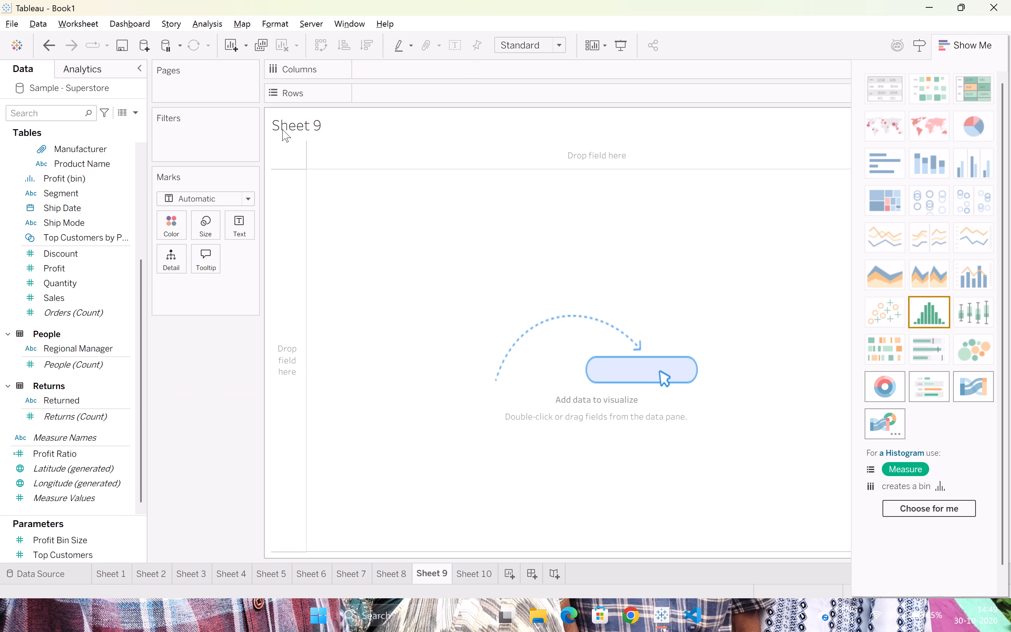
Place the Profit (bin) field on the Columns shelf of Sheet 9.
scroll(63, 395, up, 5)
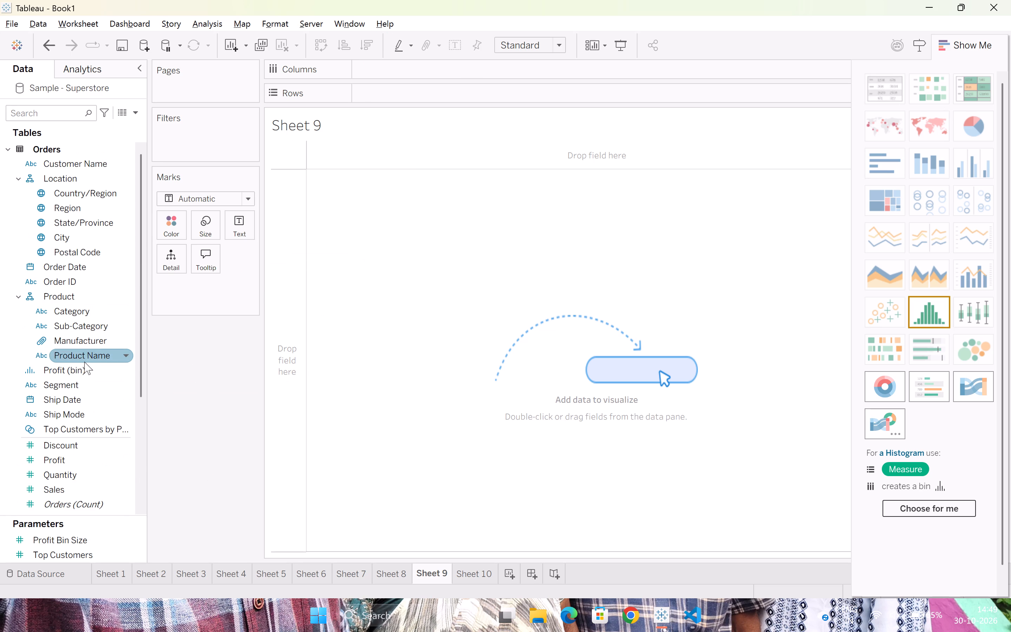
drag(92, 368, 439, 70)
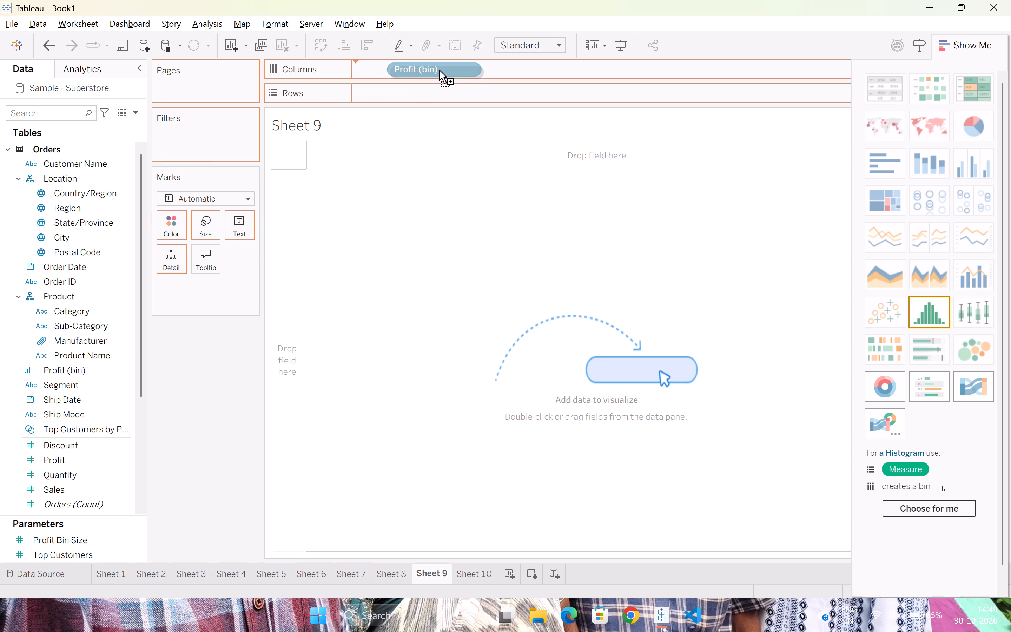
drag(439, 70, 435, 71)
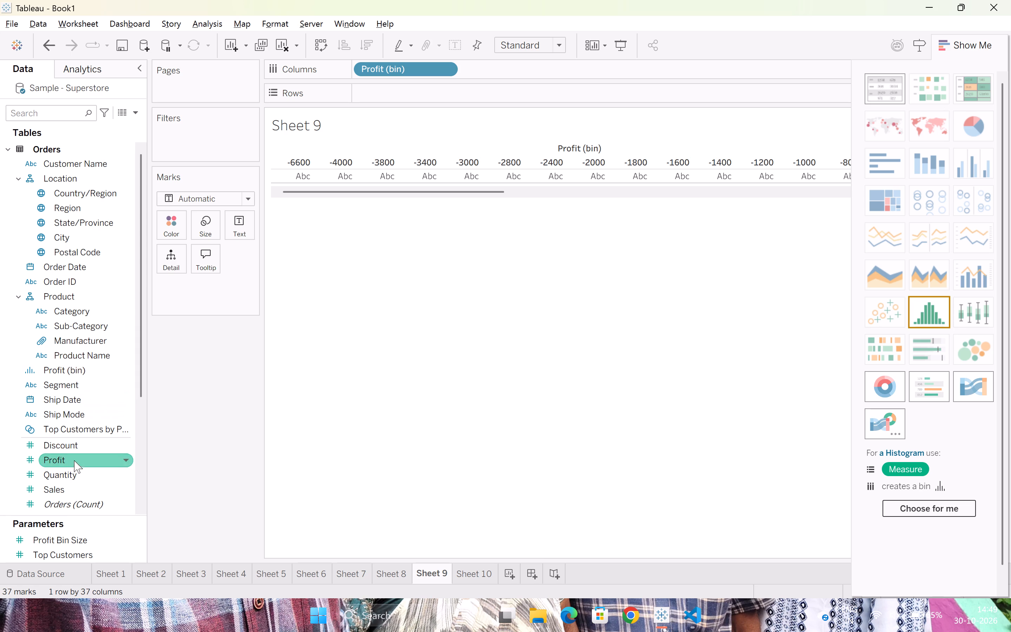
Add Sales to the Columns shelf of Sheet 9 and remove Profit (bin) from it.
drag(71, 486, 425, 63)
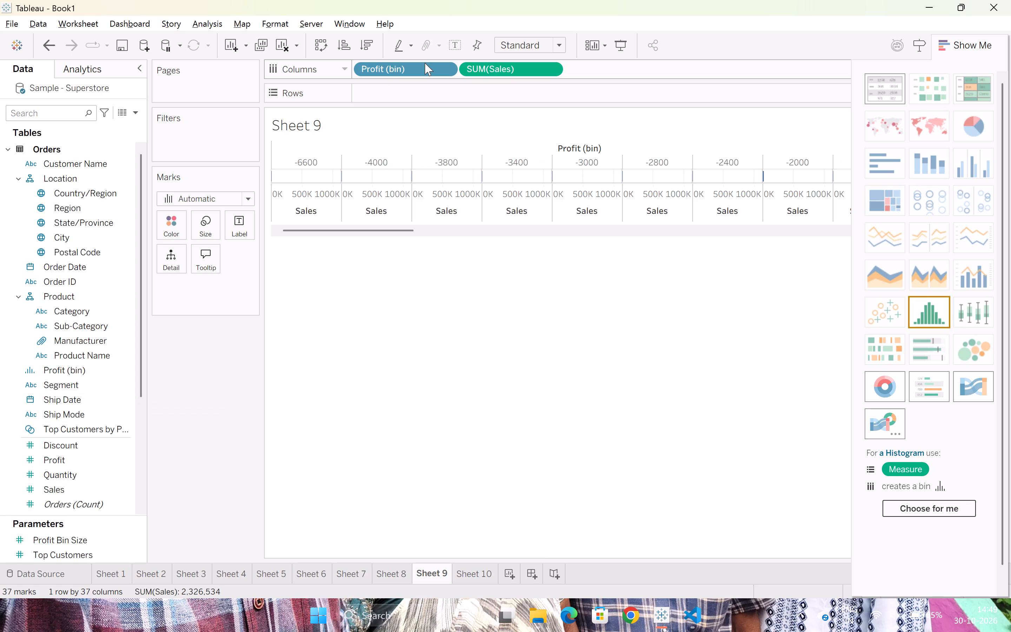
drag(425, 63, 420, 82)
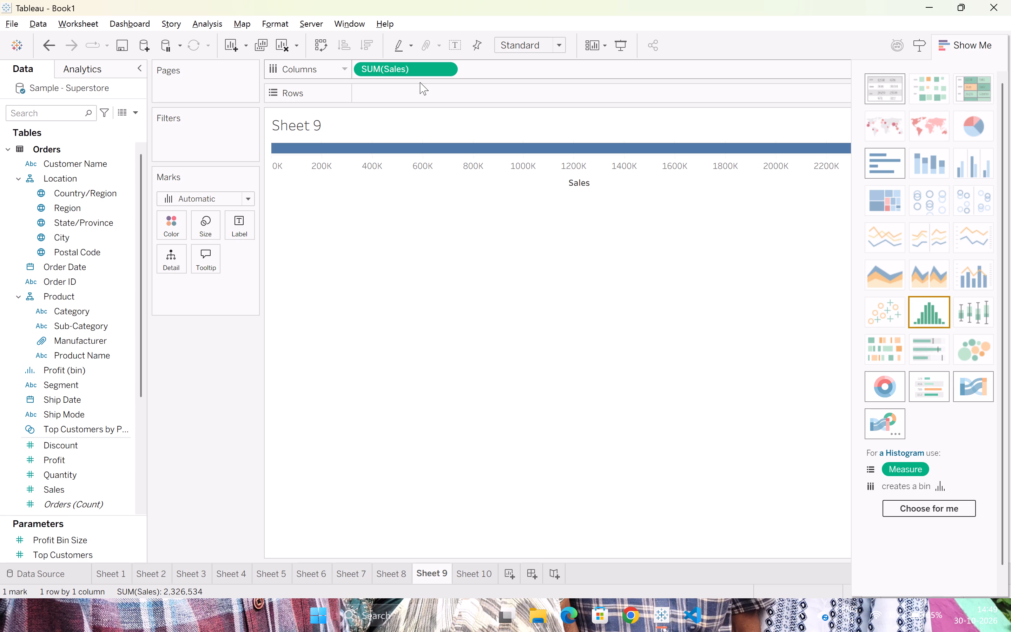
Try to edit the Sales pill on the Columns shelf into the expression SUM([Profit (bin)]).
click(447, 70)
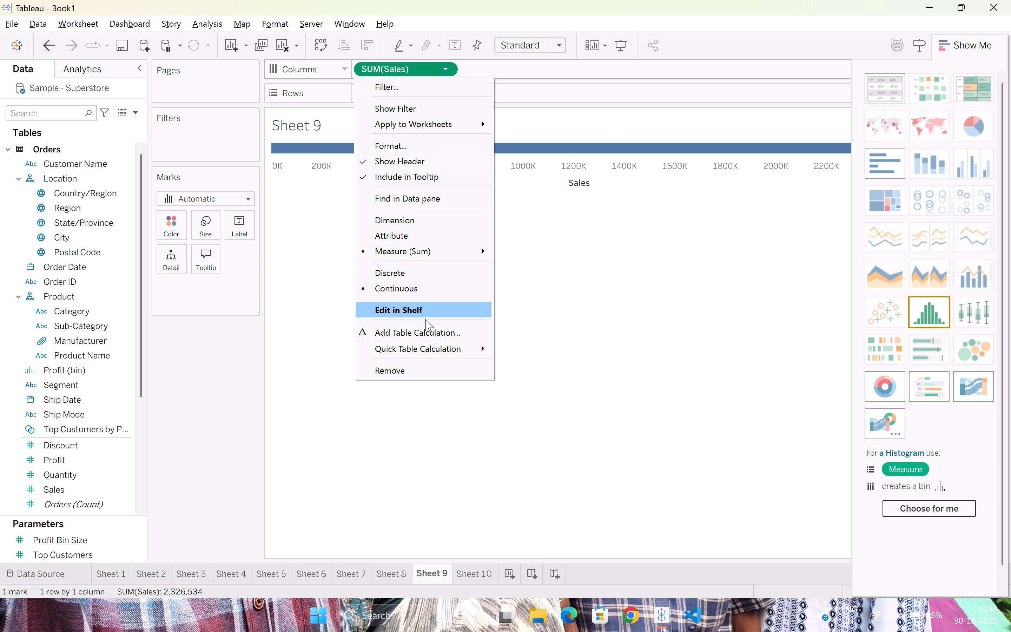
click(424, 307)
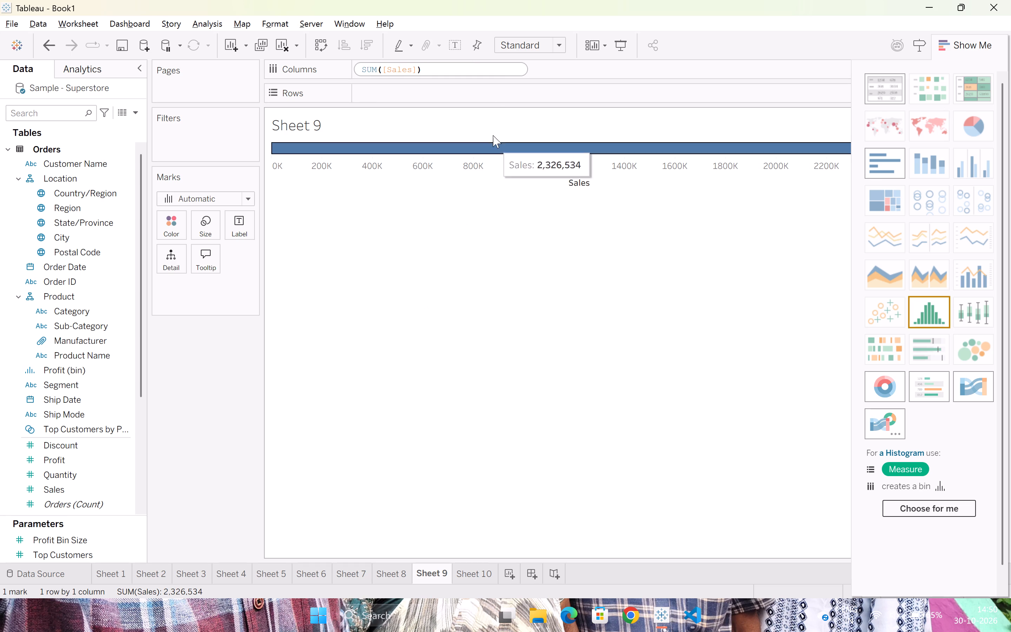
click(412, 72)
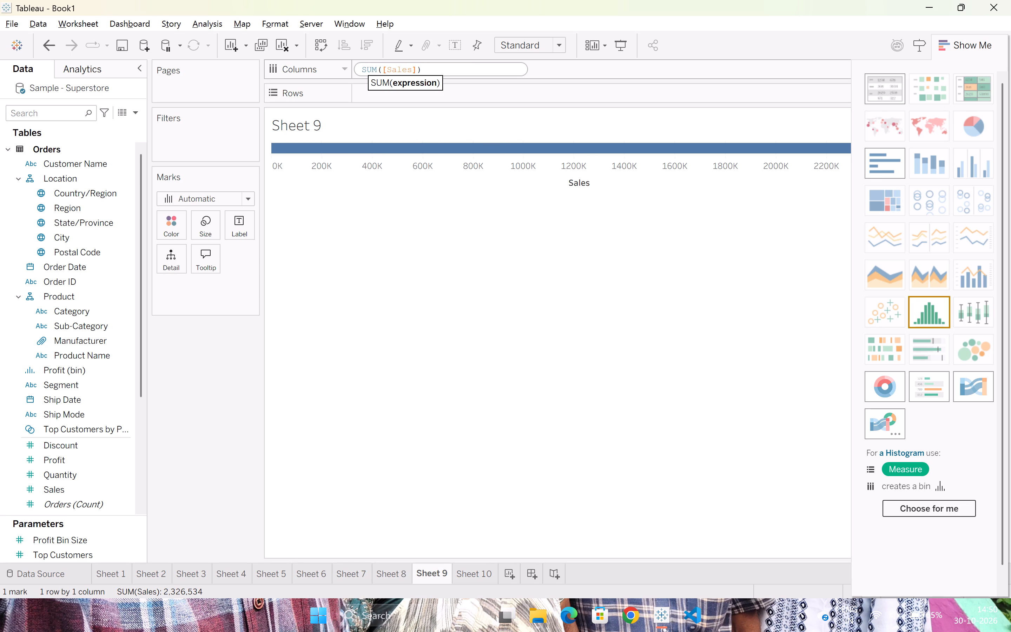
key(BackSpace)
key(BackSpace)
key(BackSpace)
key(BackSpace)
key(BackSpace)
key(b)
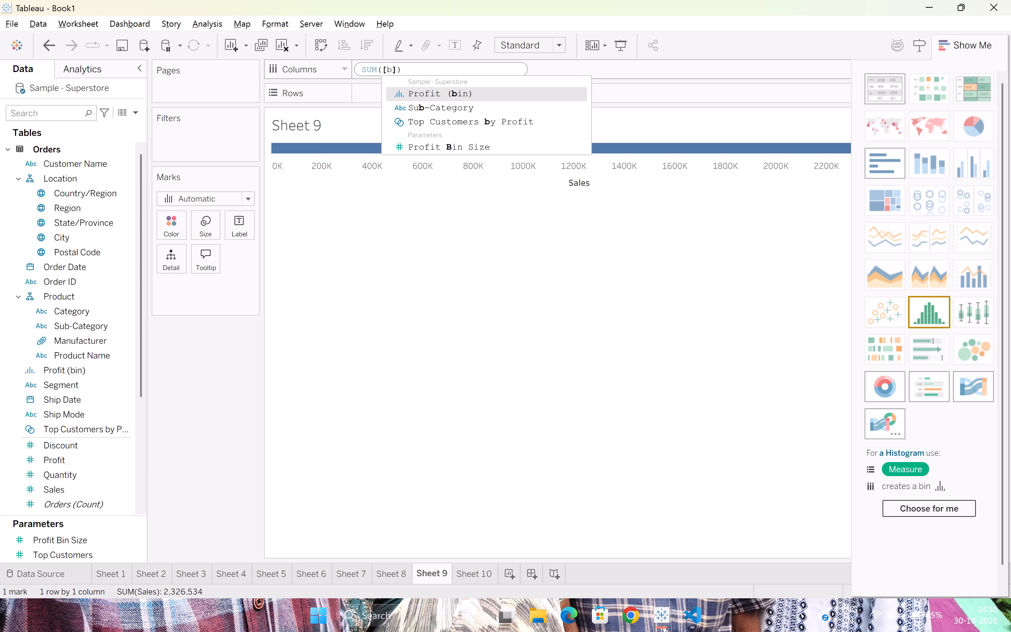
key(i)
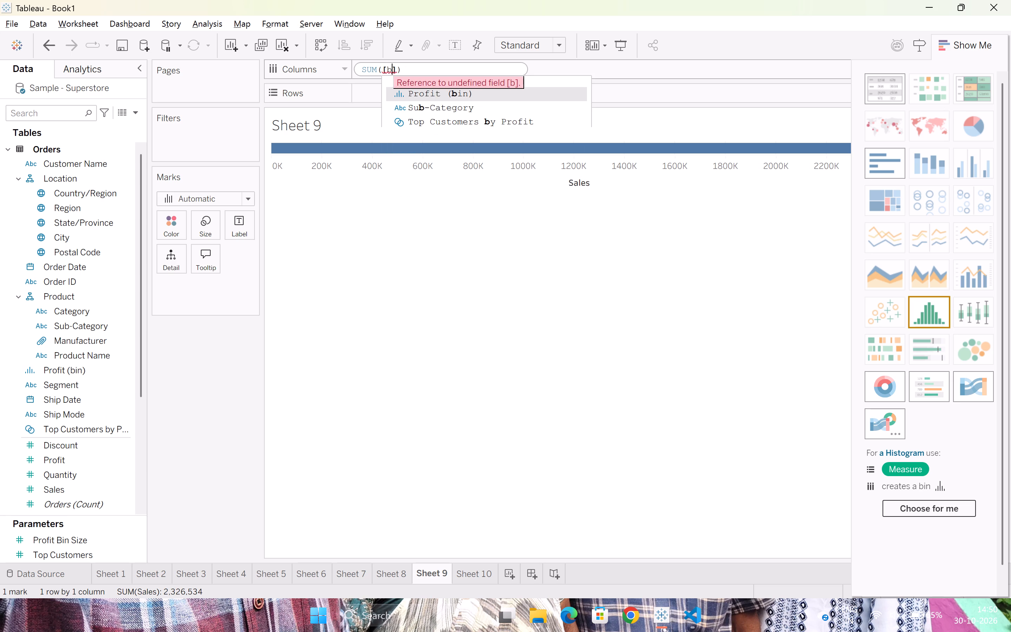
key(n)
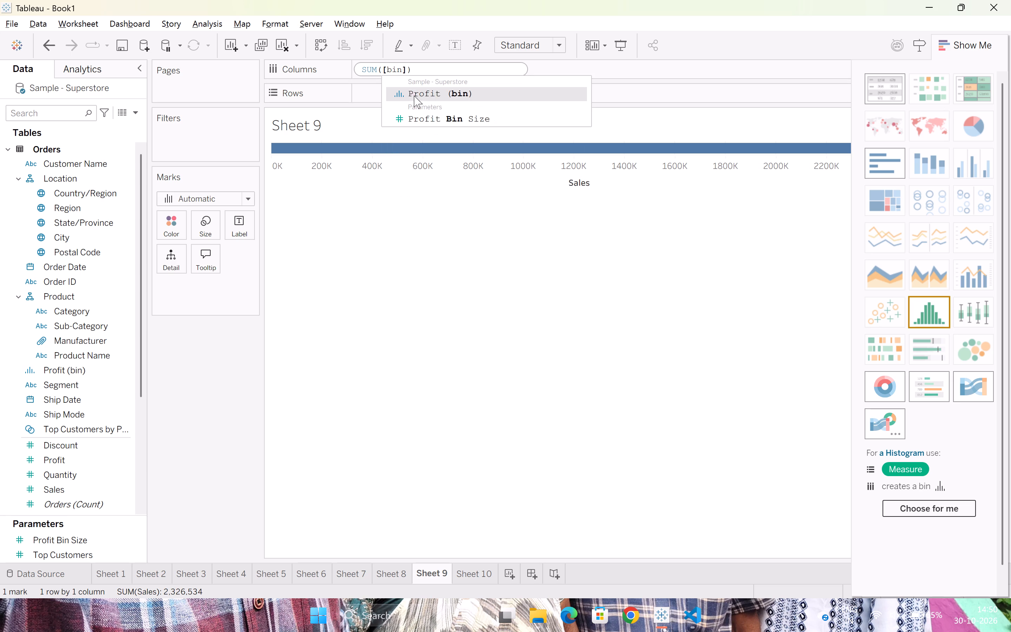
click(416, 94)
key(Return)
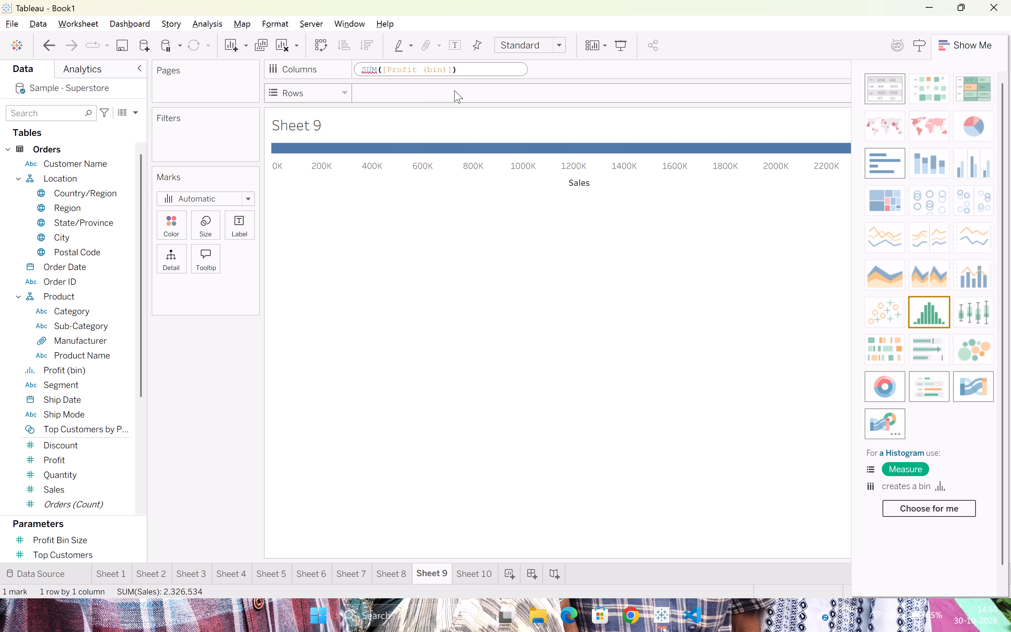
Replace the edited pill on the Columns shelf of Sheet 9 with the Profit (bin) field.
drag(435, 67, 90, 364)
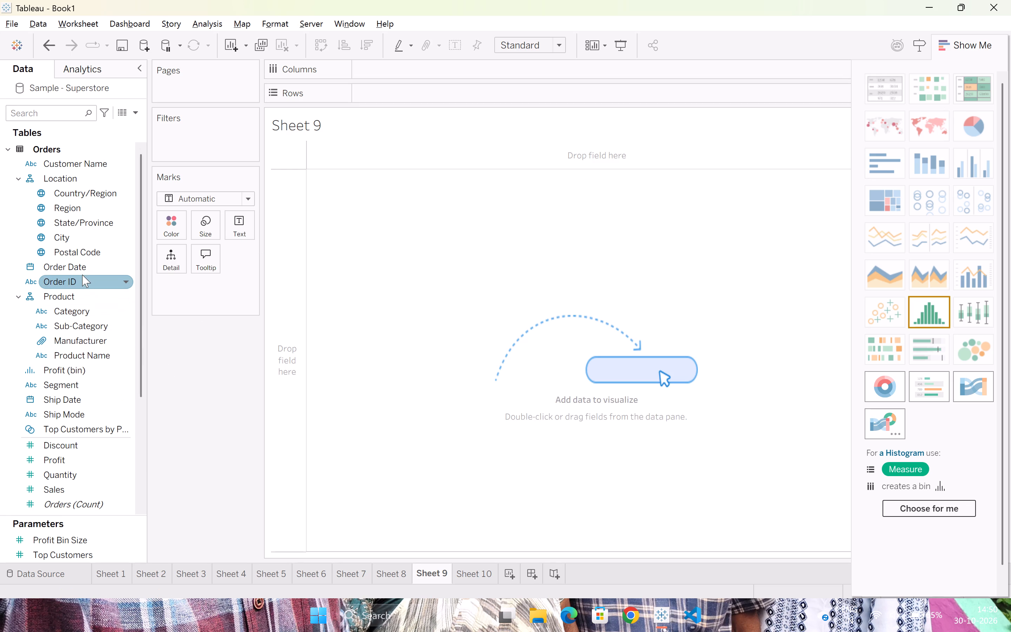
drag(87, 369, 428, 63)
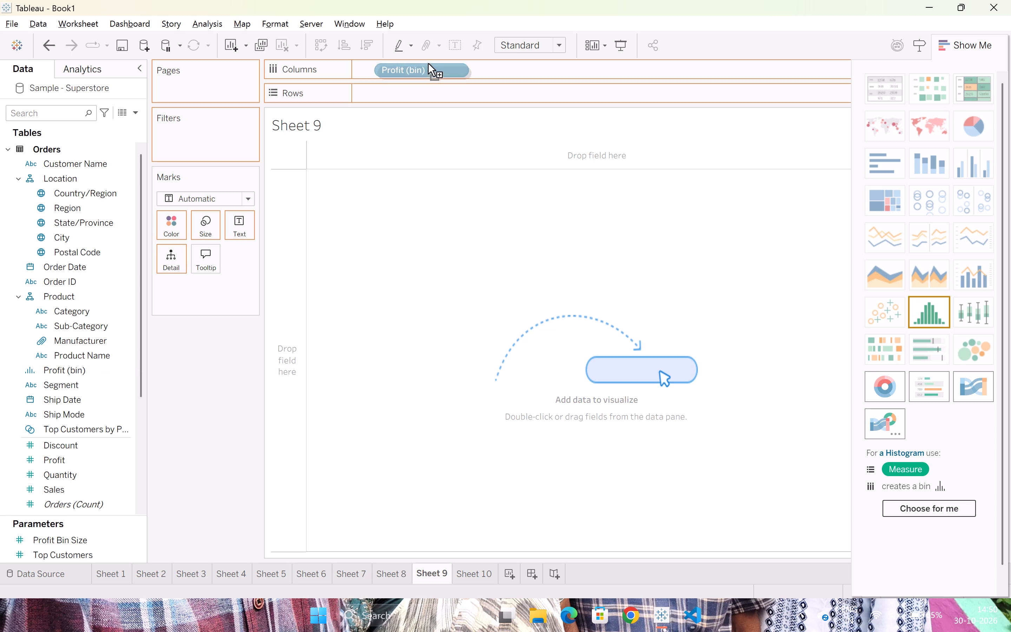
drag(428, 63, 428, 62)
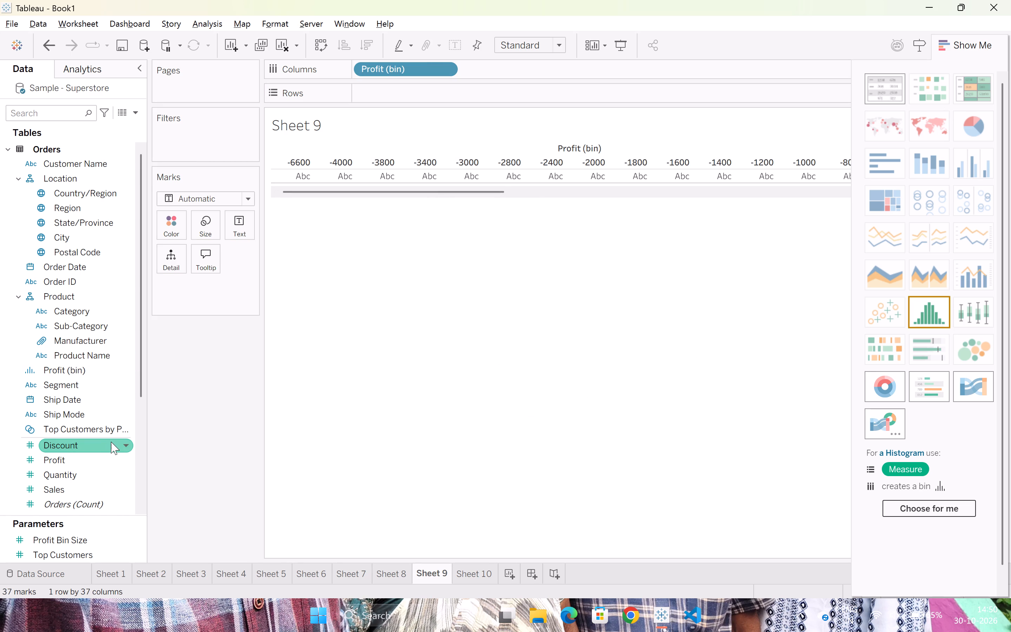
Add the Orders (Count) field to the Rows shelf of Sheet 9.
scroll(111, 442, up, 1)
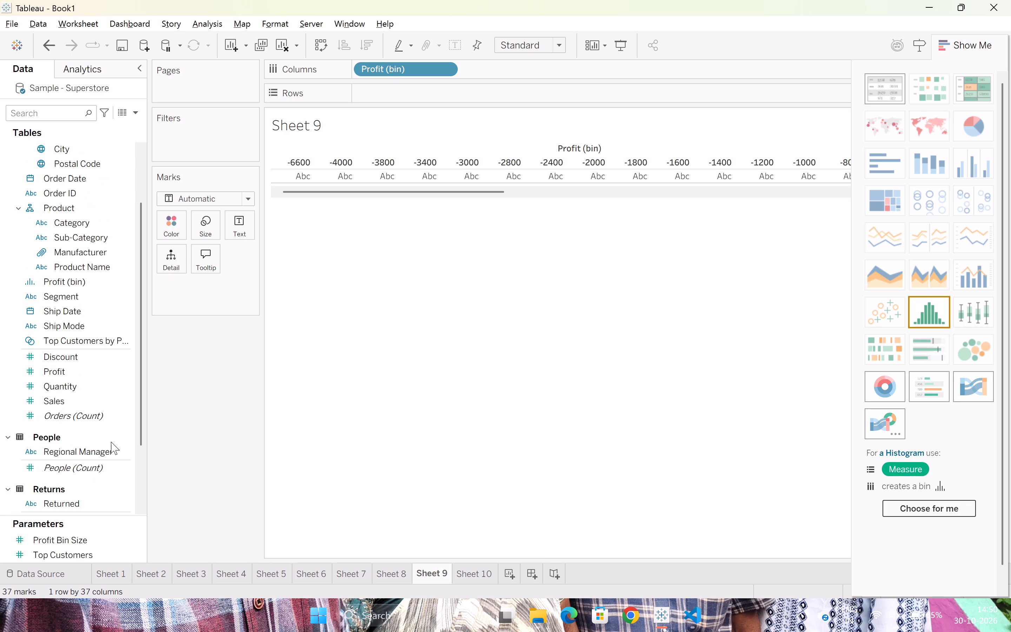
scroll(111, 442, up, 2)
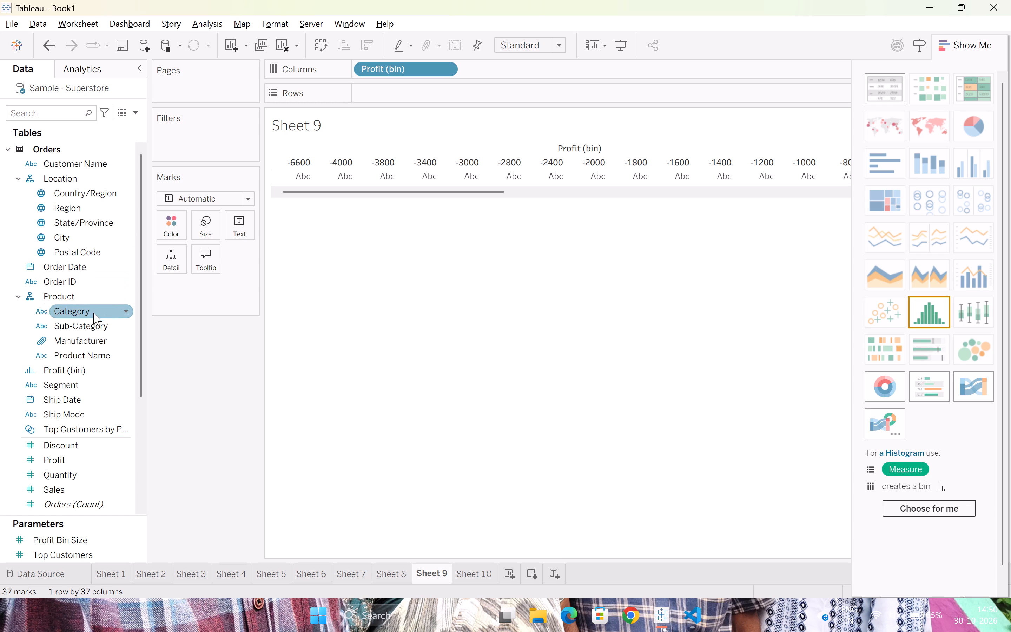
click(97, 371)
click(97, 371)
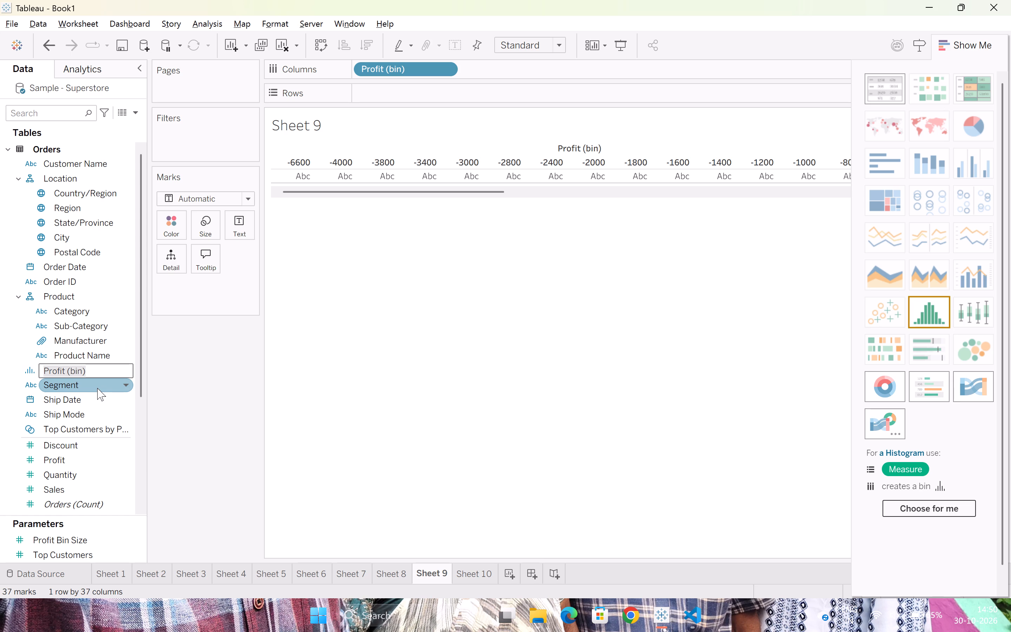
scroll(97, 426, down, 1)
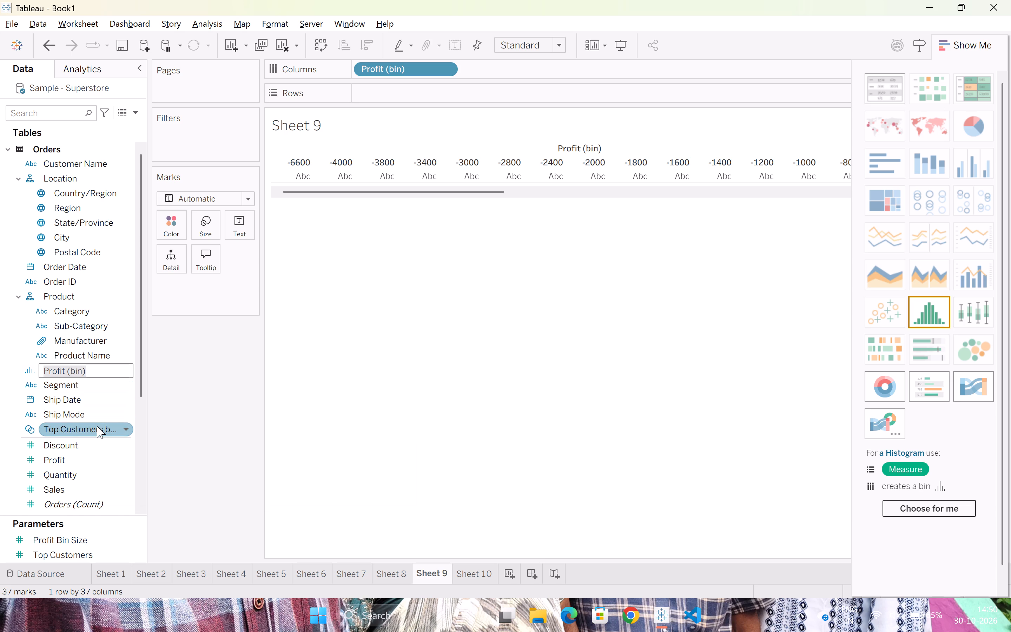
scroll(97, 426, down, 1)
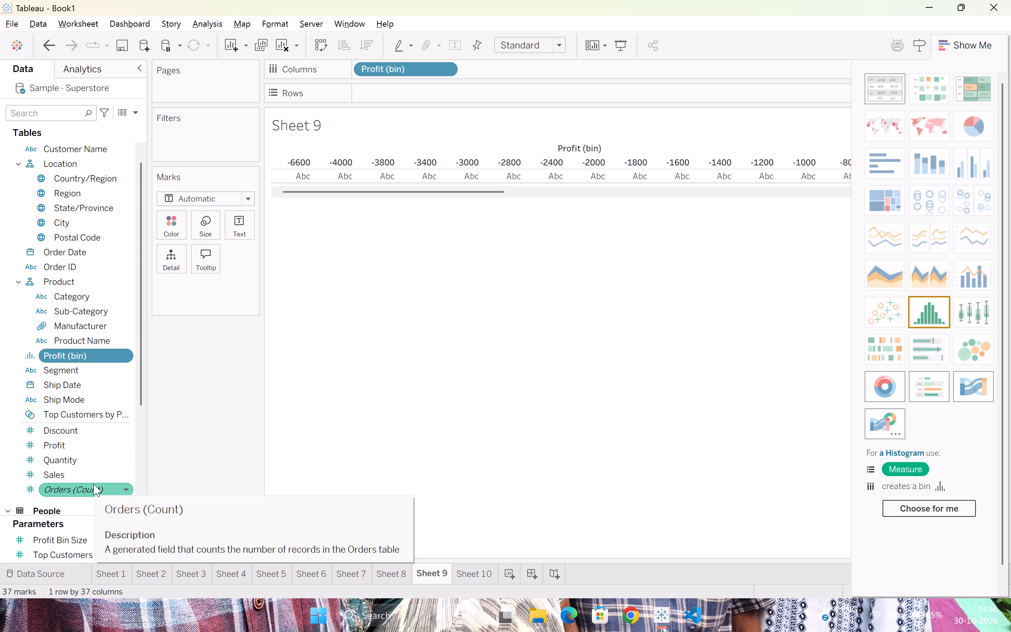
drag(93, 484, 429, 86)
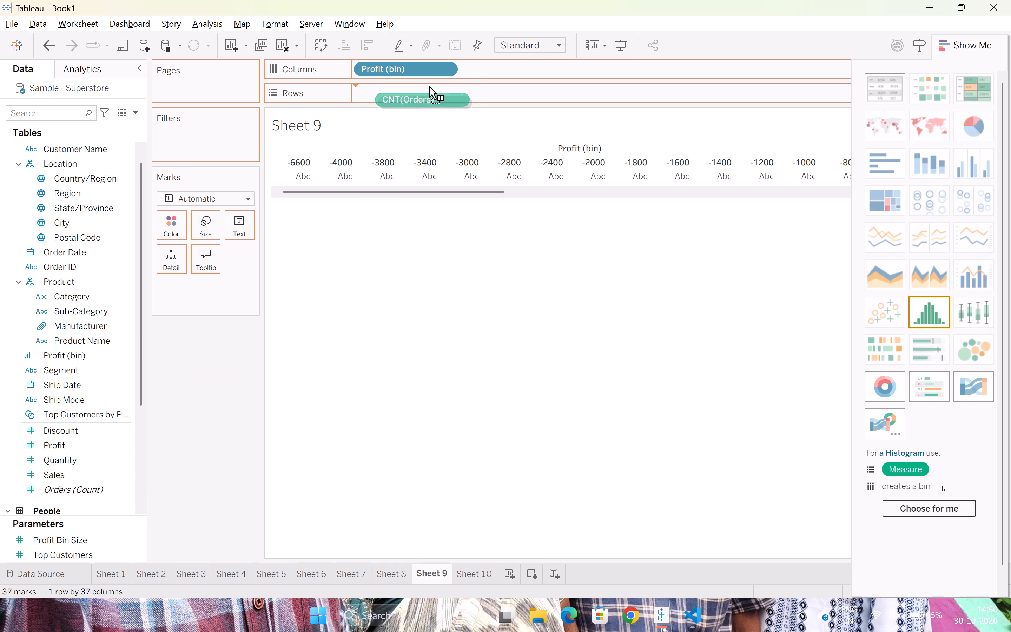
drag(429, 86, 429, 79)
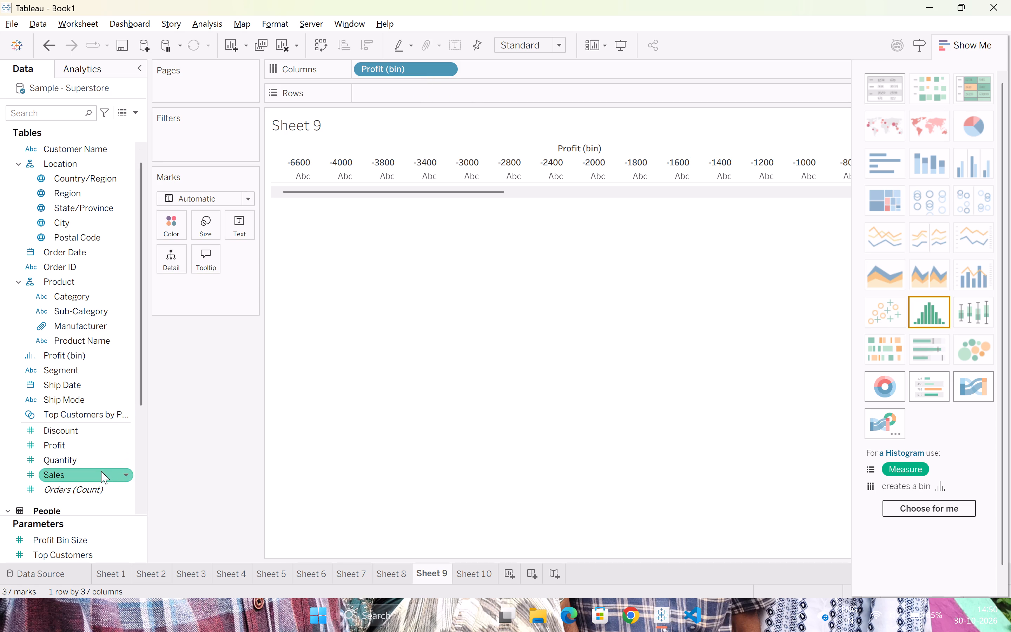
click(87, 488)
drag(87, 488, 441, 99)
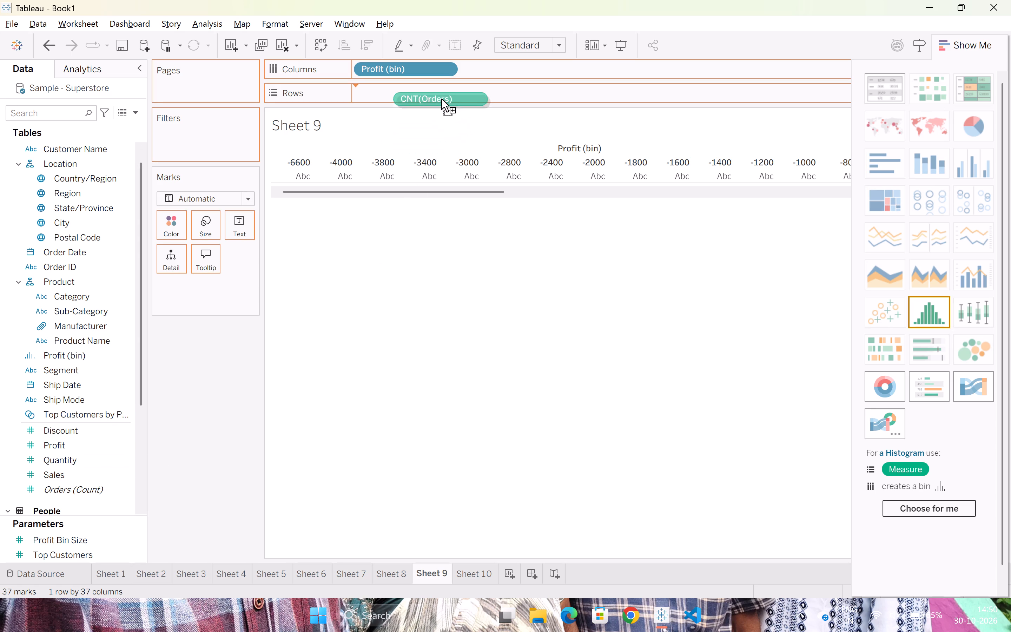
drag(441, 99, 442, 96)
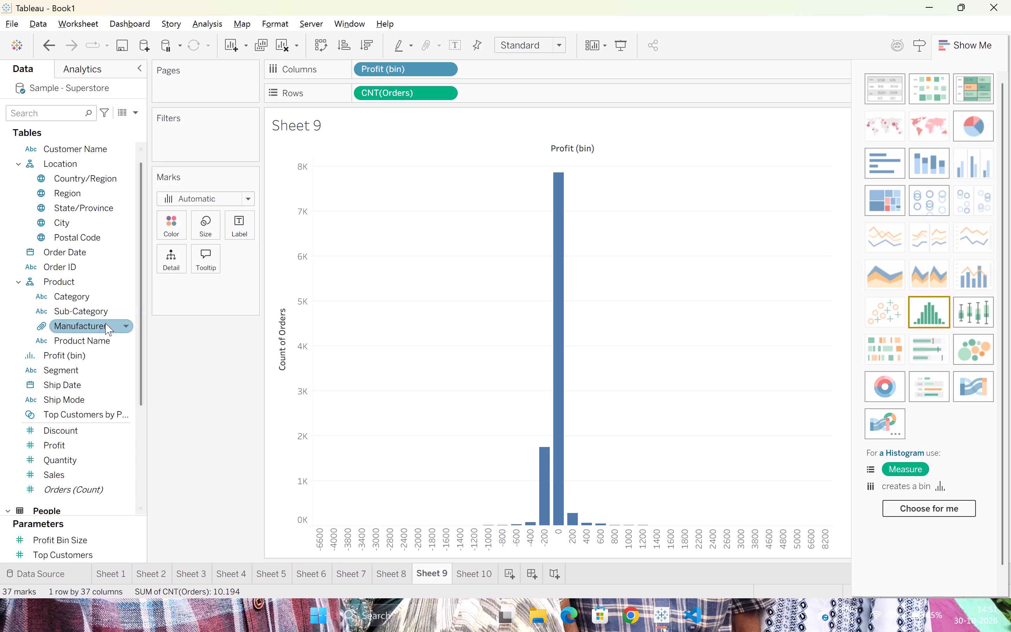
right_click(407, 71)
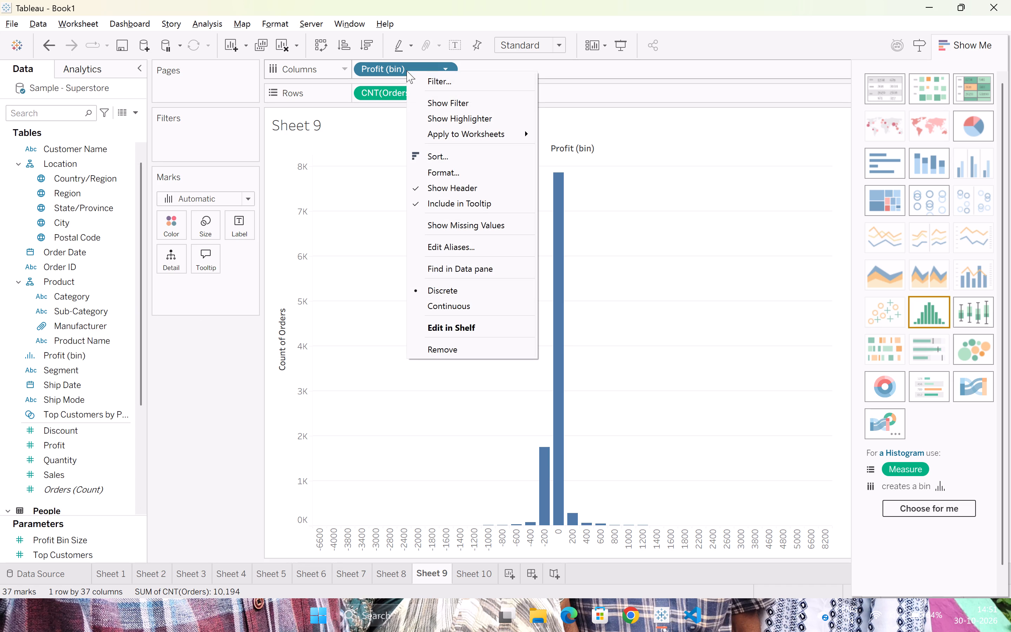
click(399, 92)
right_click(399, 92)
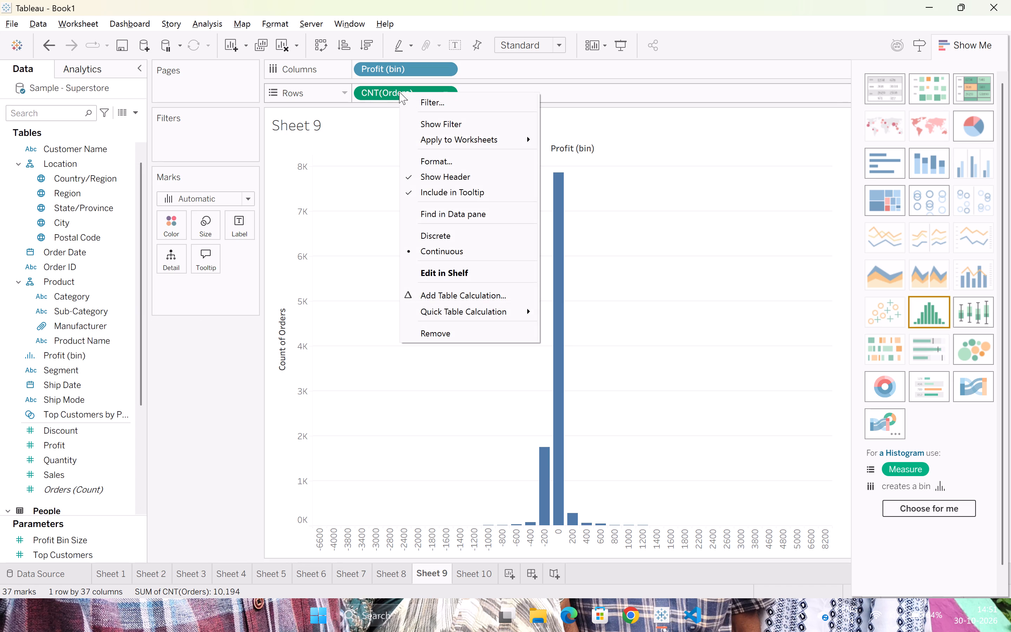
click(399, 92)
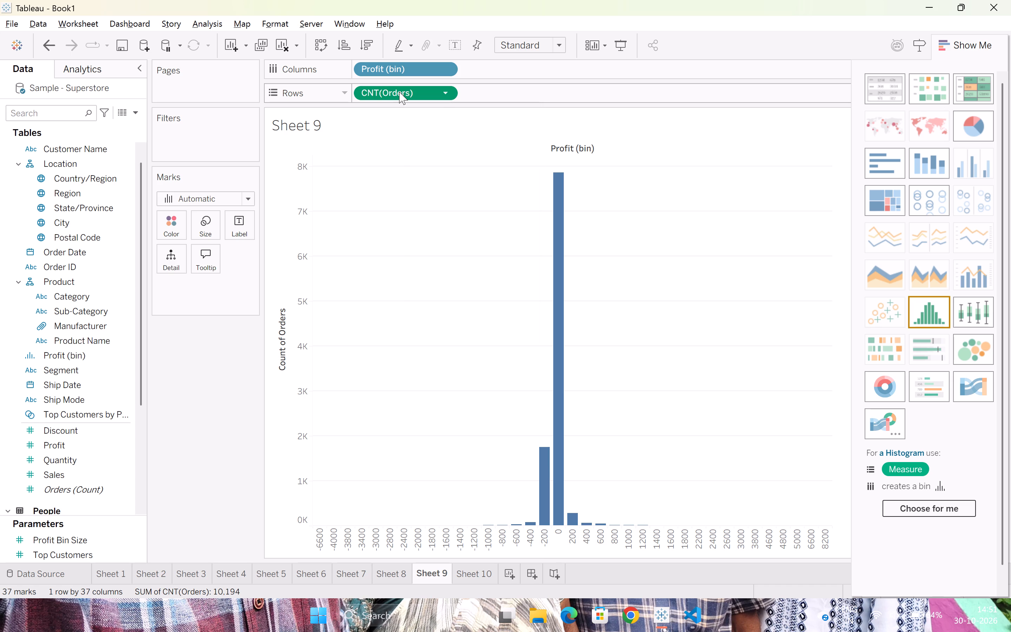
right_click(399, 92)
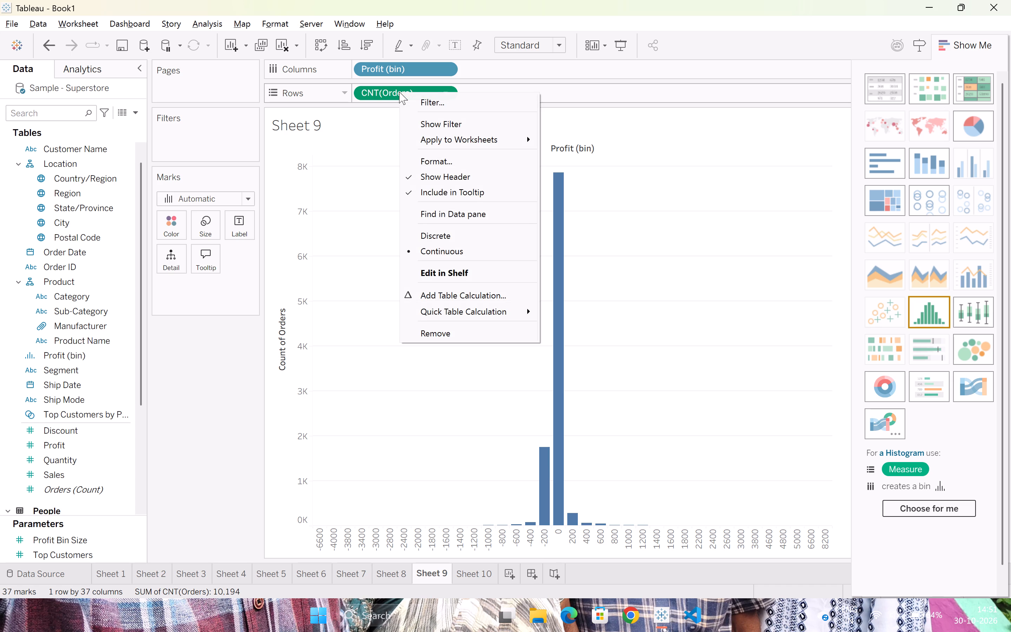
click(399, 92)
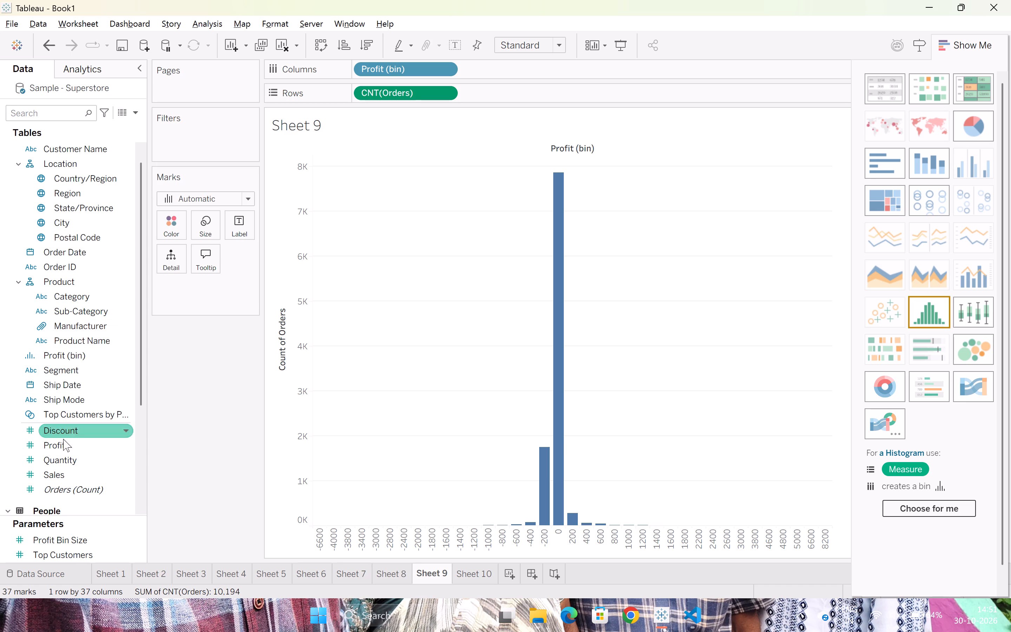
Add Sales to the Columns shelf of Sheet 9 and remove Profit (bin) from that shelf.
drag(65, 469, 203, 320)
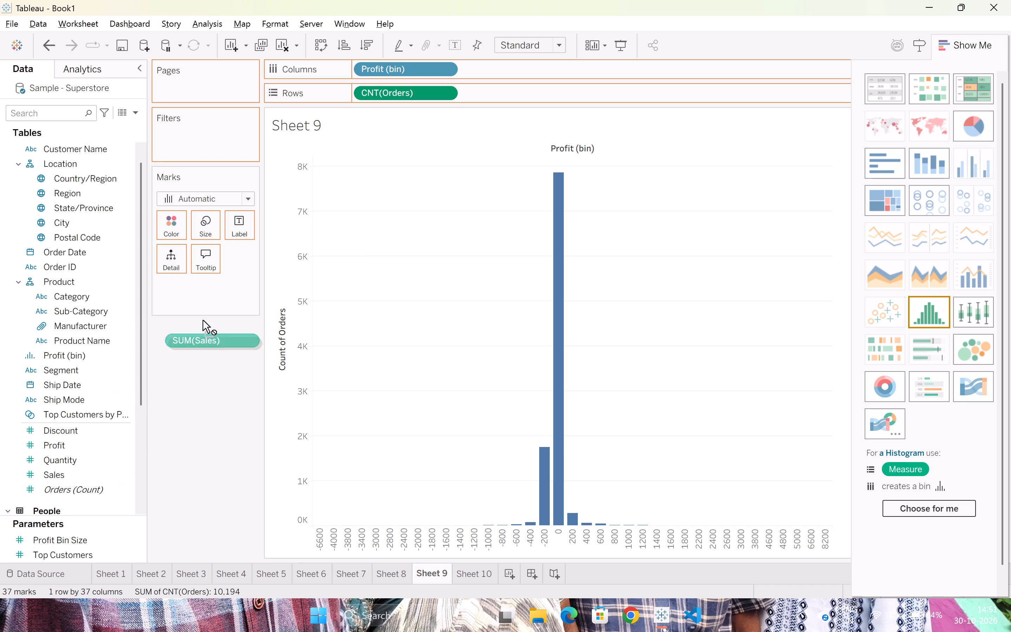
drag(203, 320, 391, 68)
drag(391, 67, 88, 328)
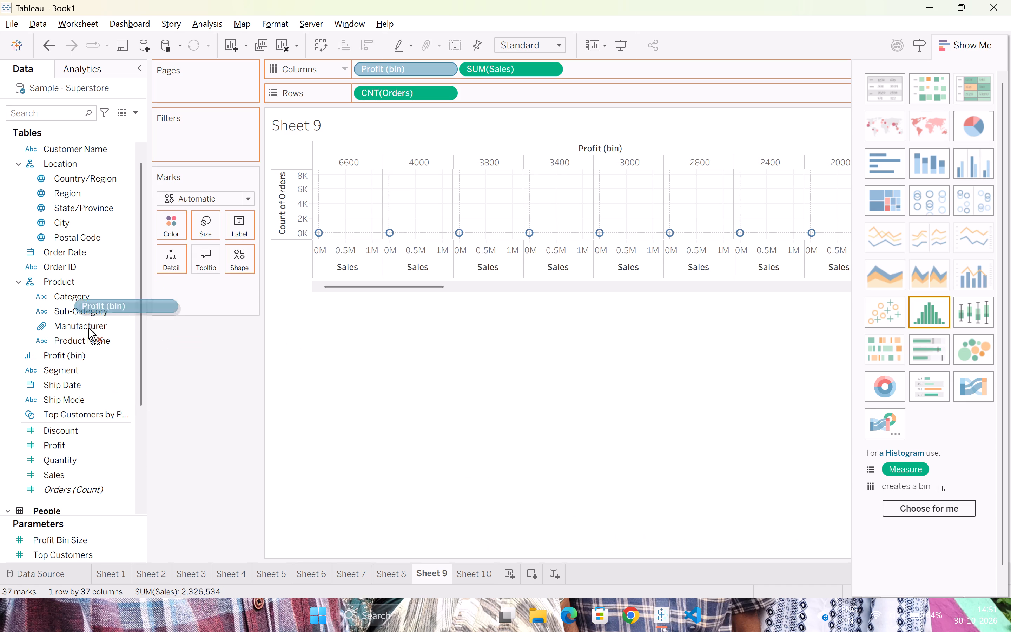
drag(88, 328, 0, 418)
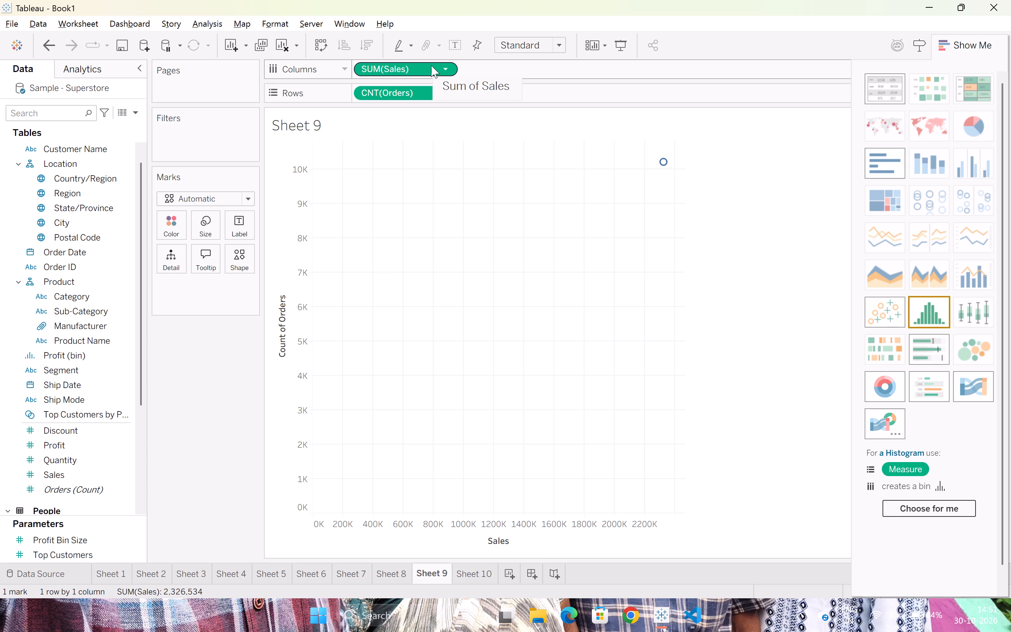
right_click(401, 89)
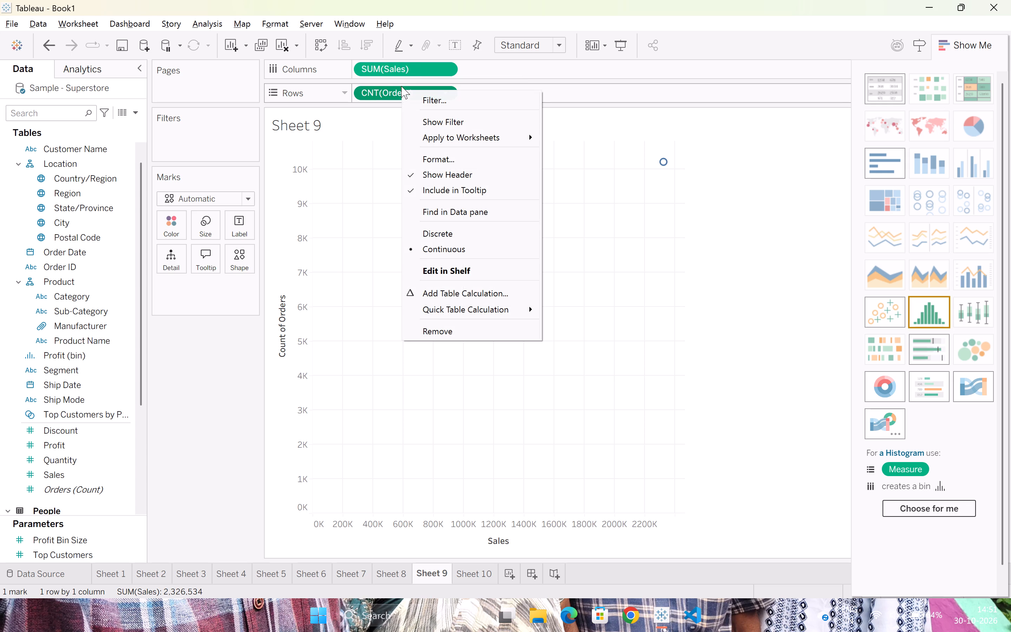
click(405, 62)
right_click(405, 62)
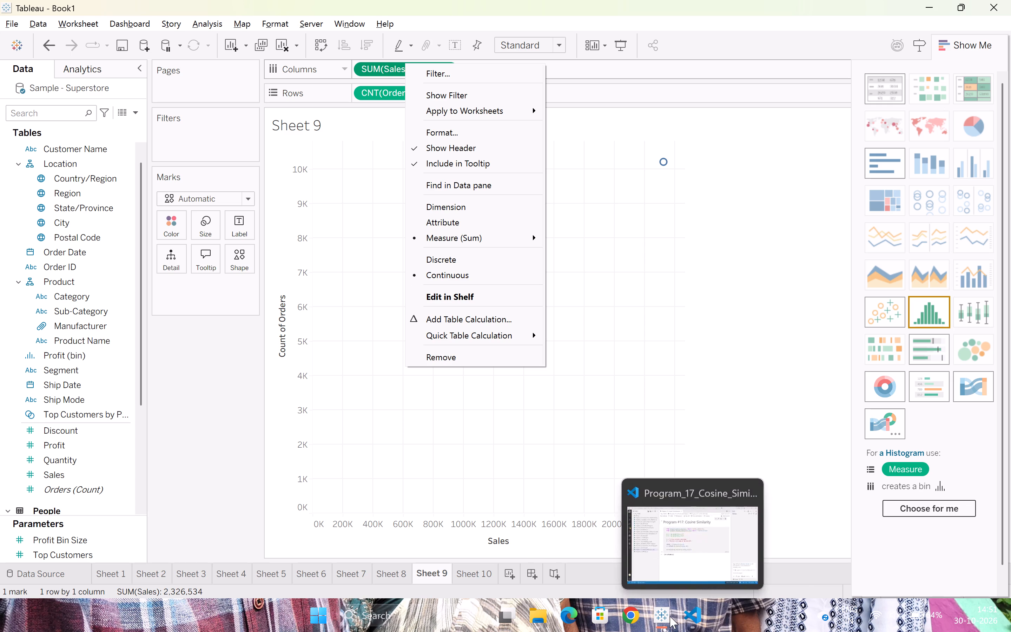
Switch to the Tableau exp 1 to 8 workbook and examine the field on the Columns shelf of exp 5 part a.
click(712, 564)
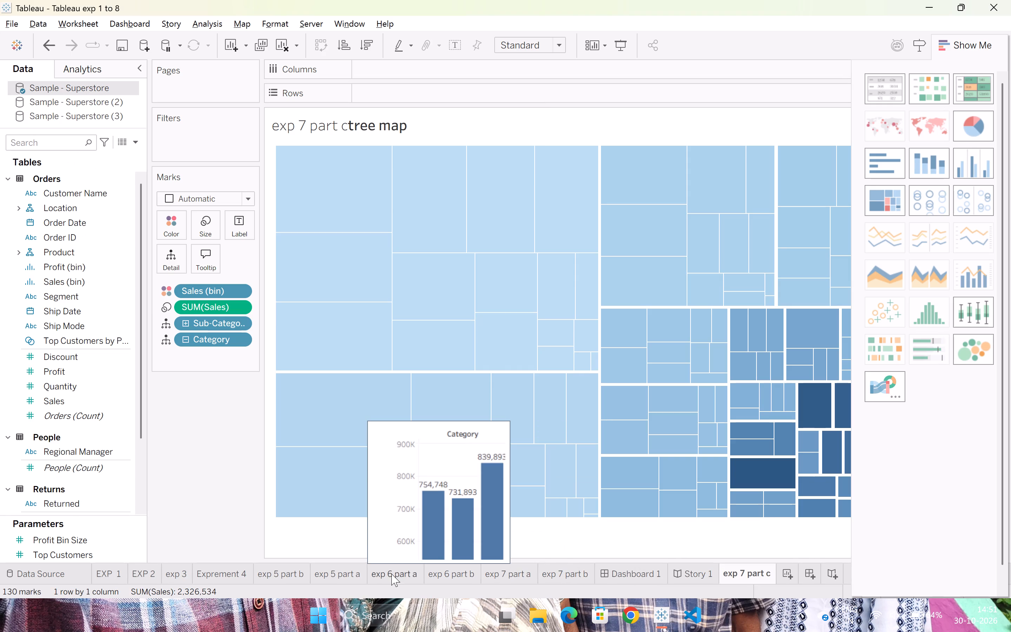
click(347, 577)
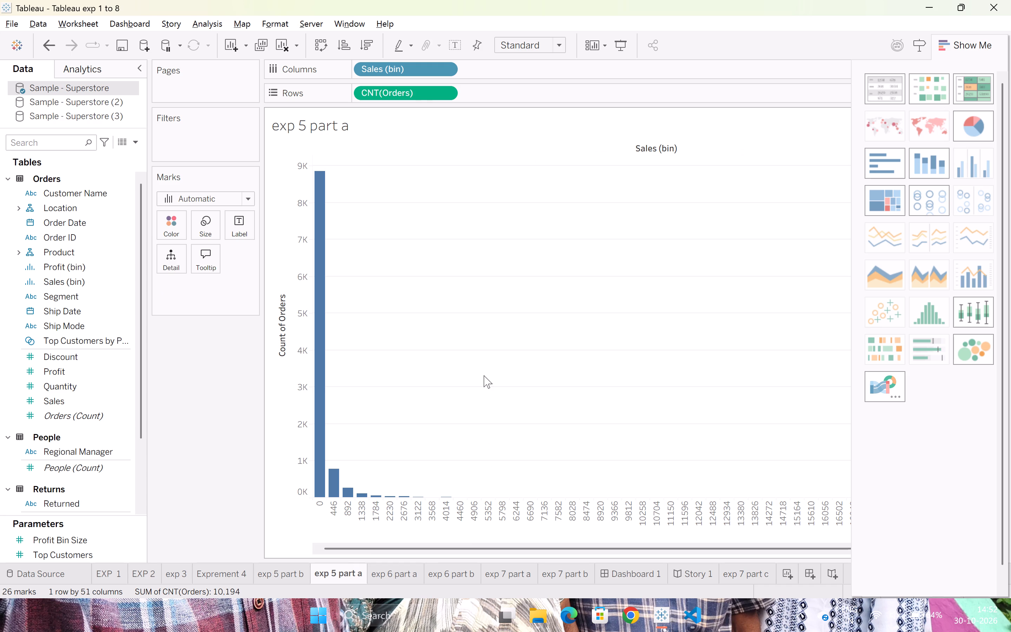
scroll(484, 375, up, 1)
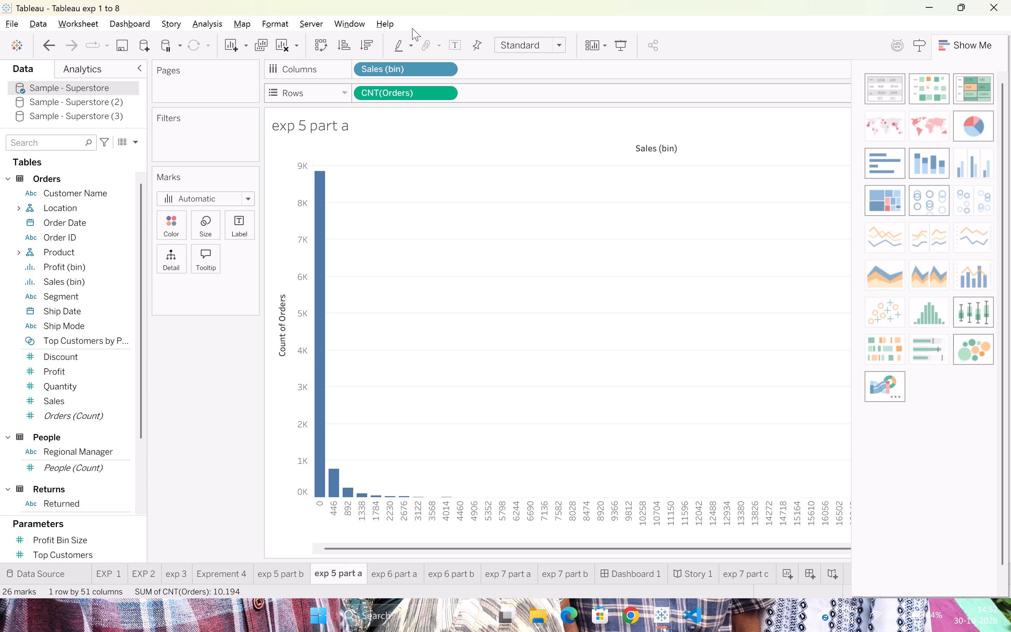
click(397, 67)
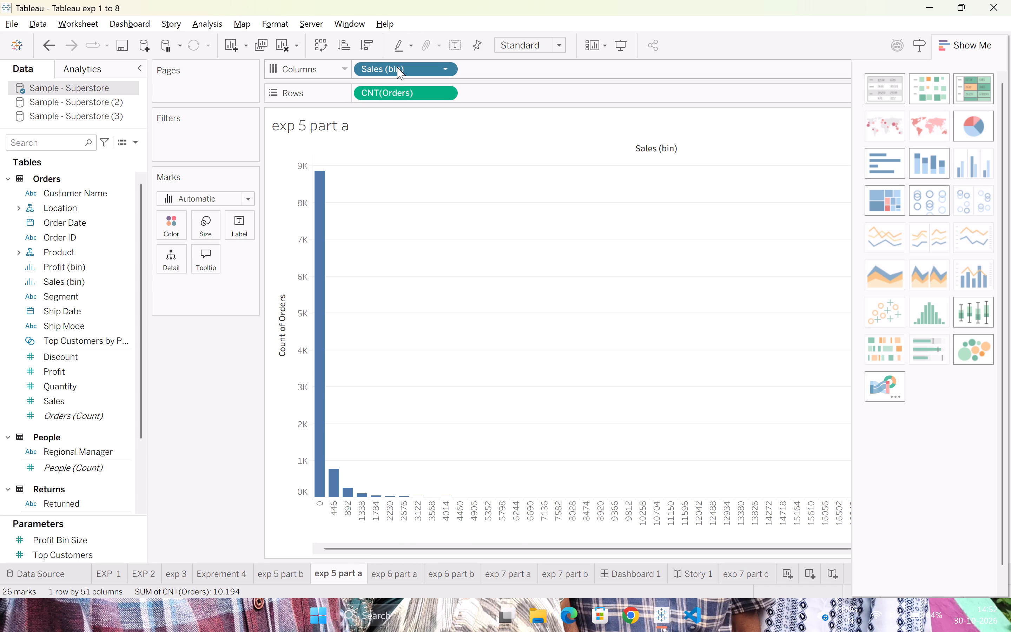
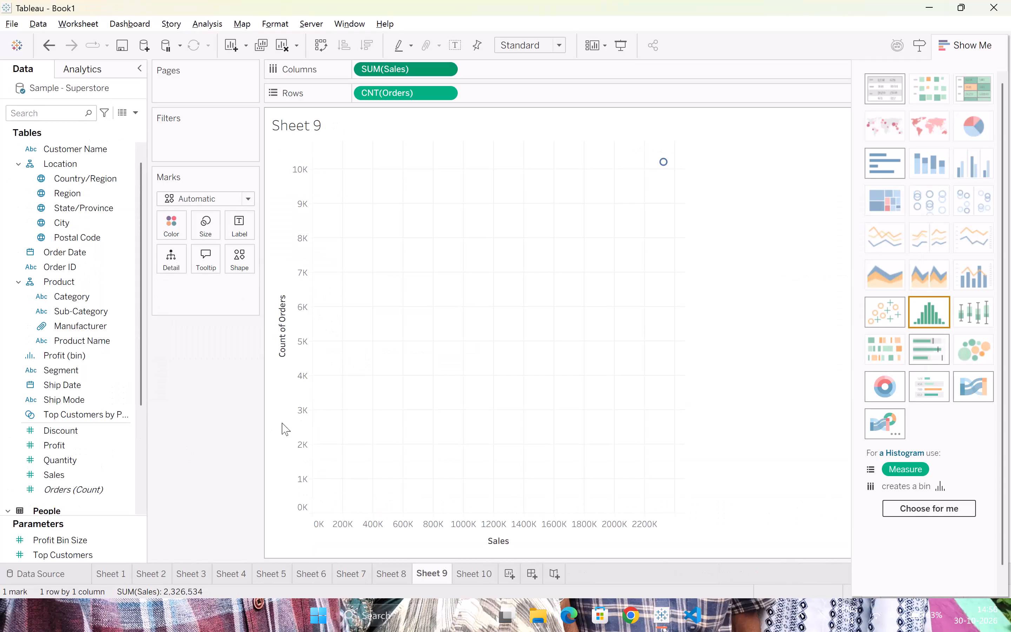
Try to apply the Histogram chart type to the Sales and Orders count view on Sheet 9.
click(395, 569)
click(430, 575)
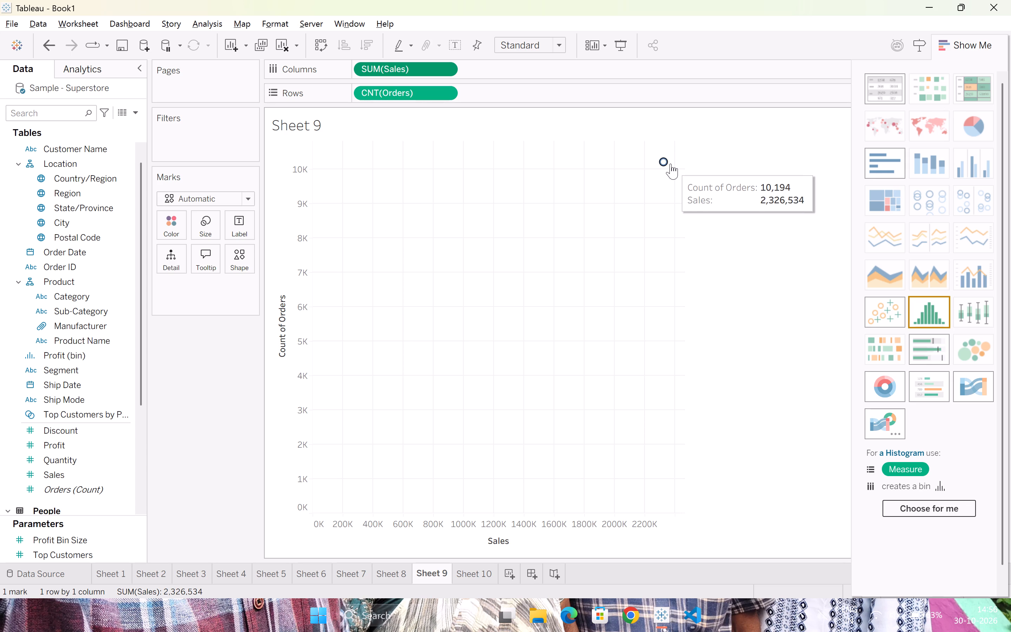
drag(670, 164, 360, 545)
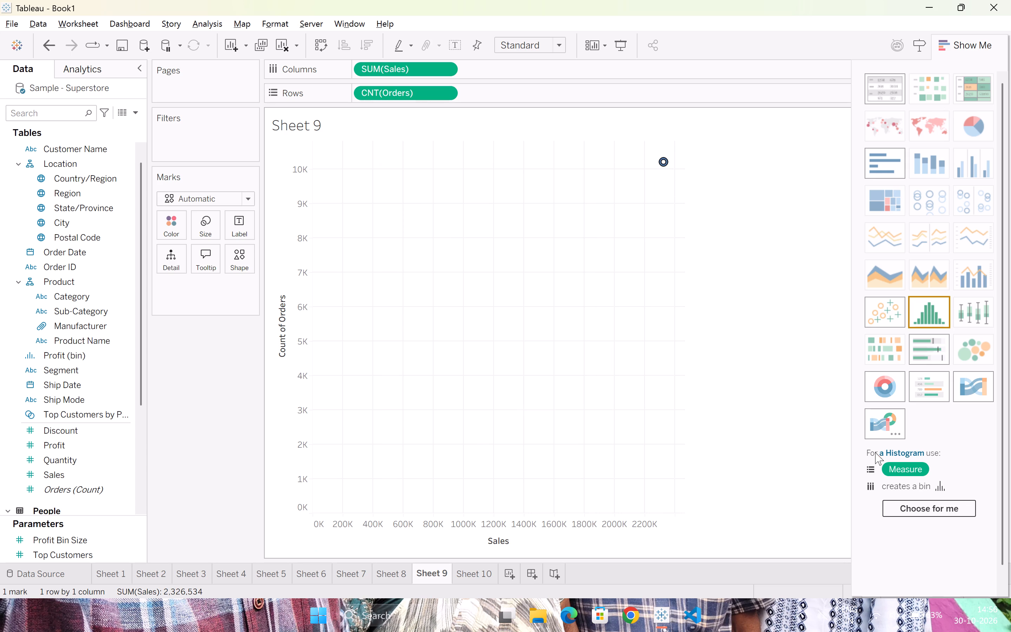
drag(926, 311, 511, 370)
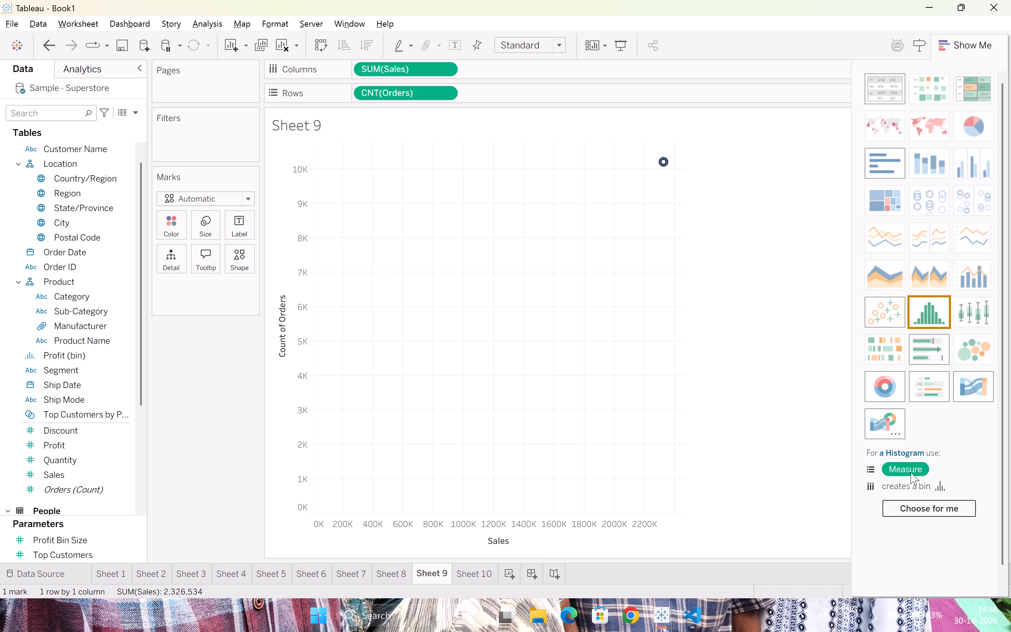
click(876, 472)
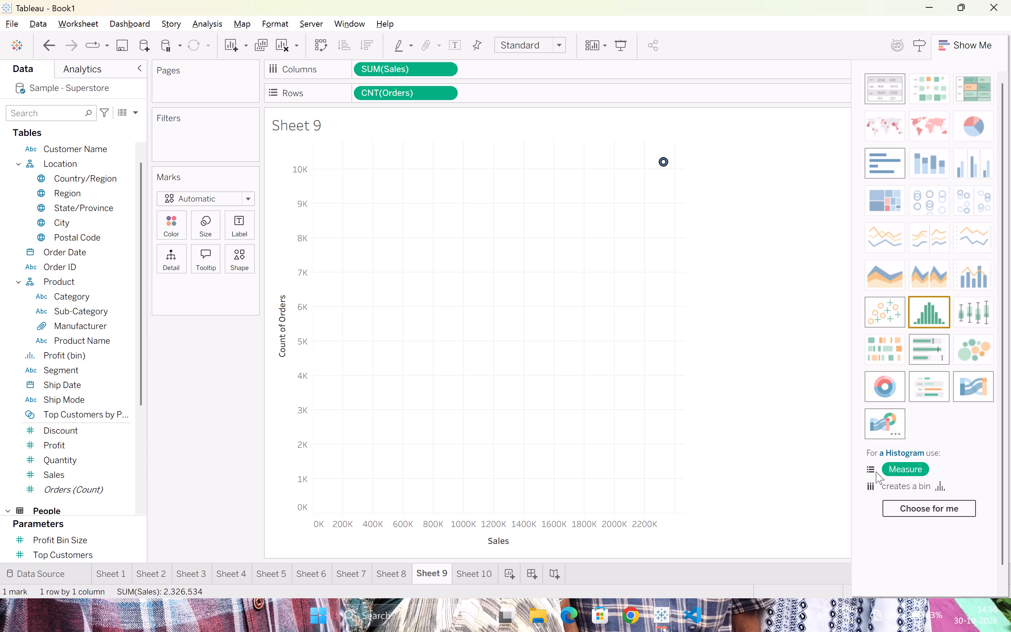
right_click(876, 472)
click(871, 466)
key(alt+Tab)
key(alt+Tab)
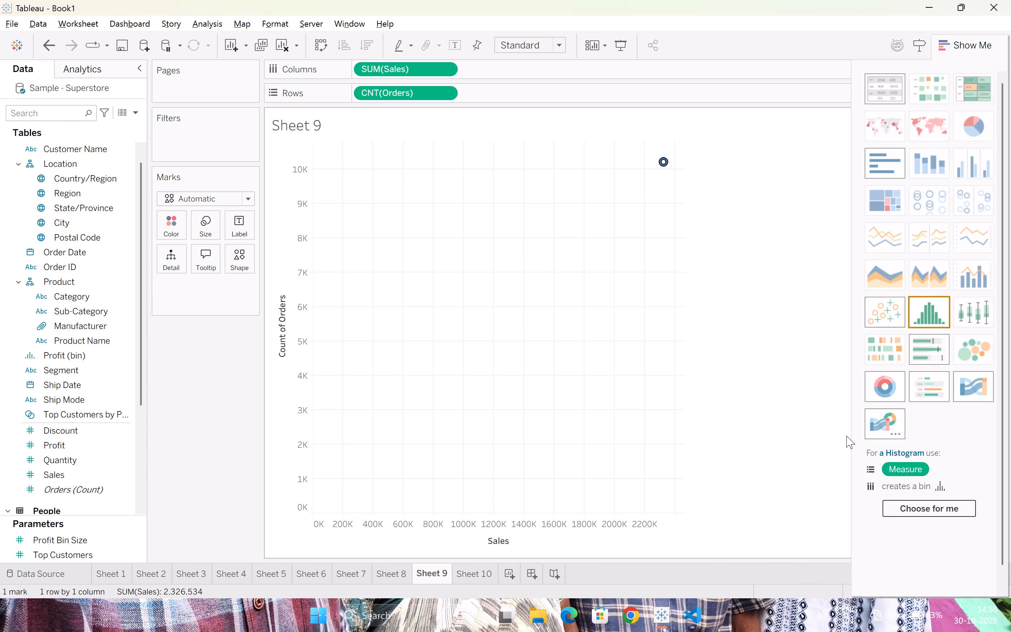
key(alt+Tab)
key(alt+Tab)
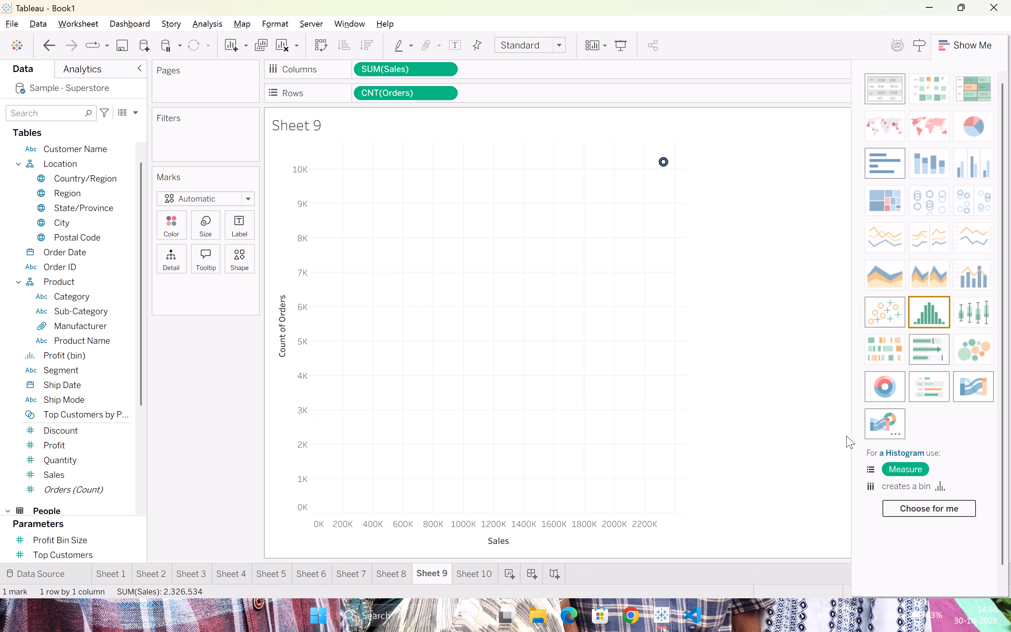
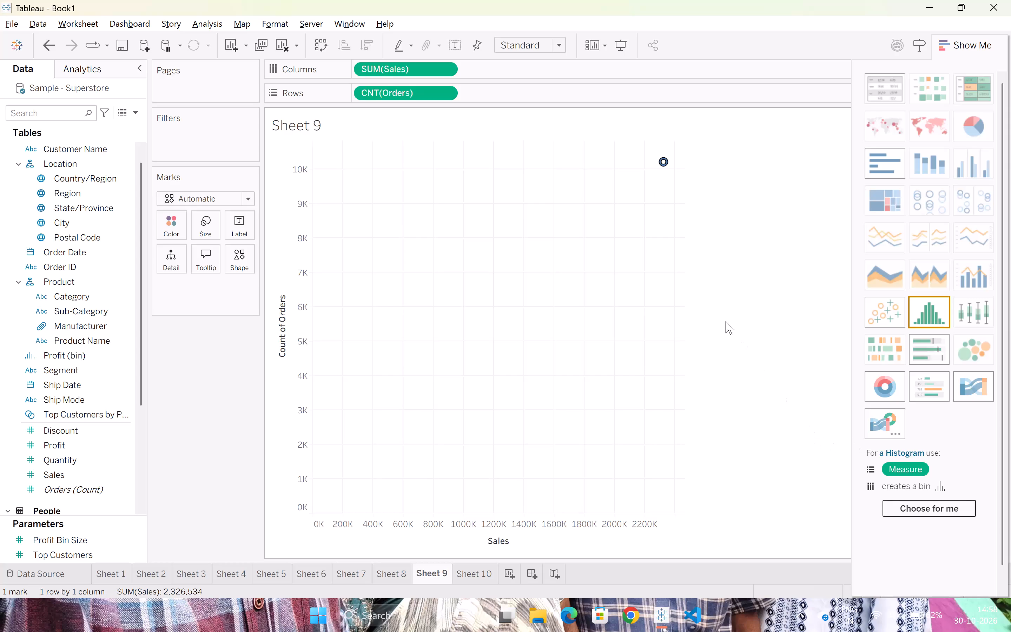
Switch to the Tableau exp 1 to 8 workbook and inspect the options and sort settings of Sales (bin) on exp 5 part a.
click(687, 184)
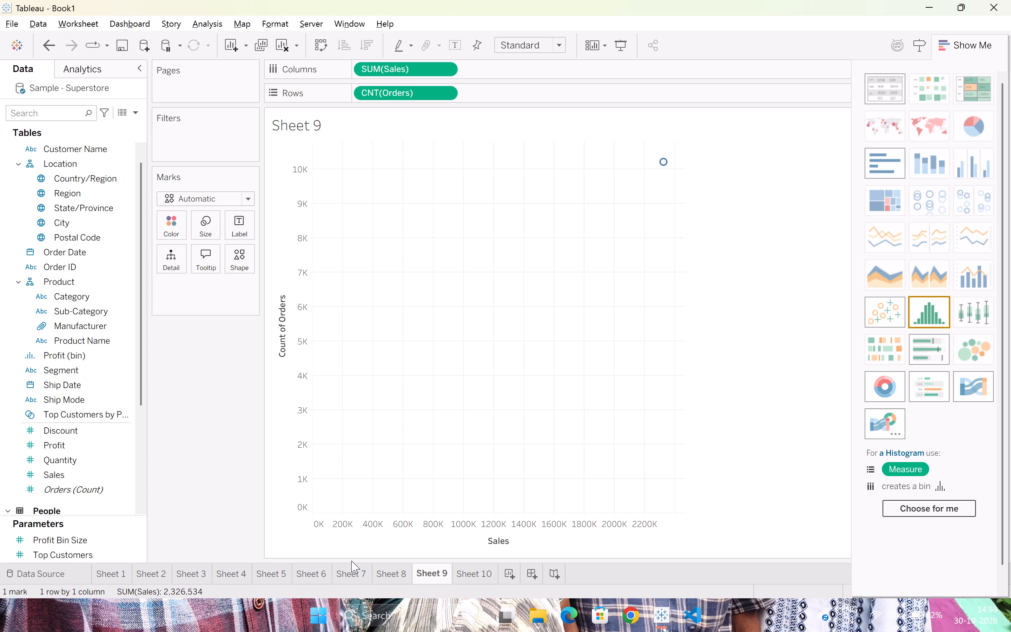
key(alt+Tab)
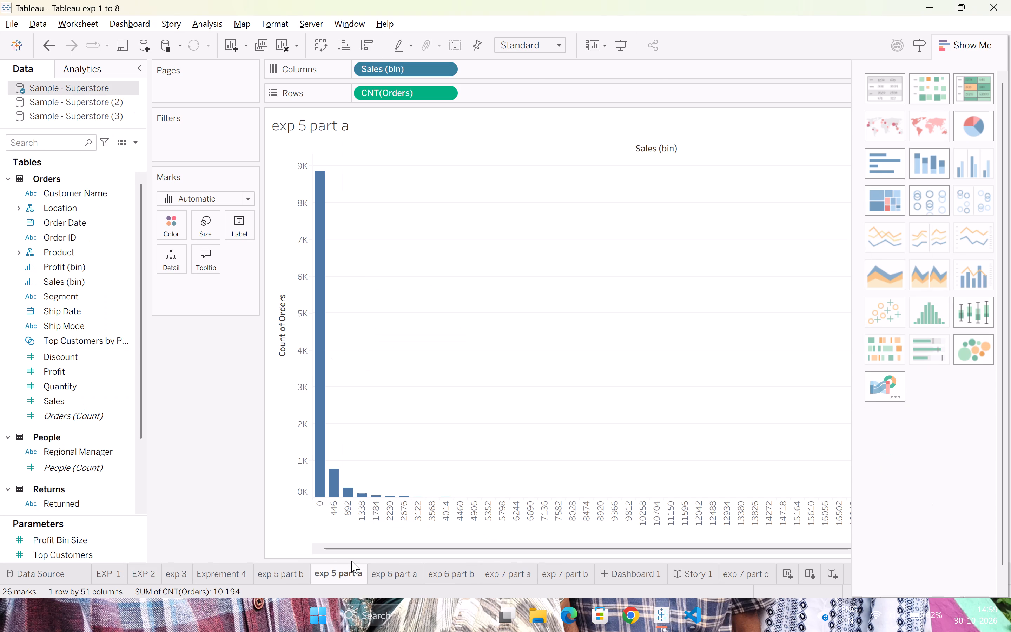
click(412, 69)
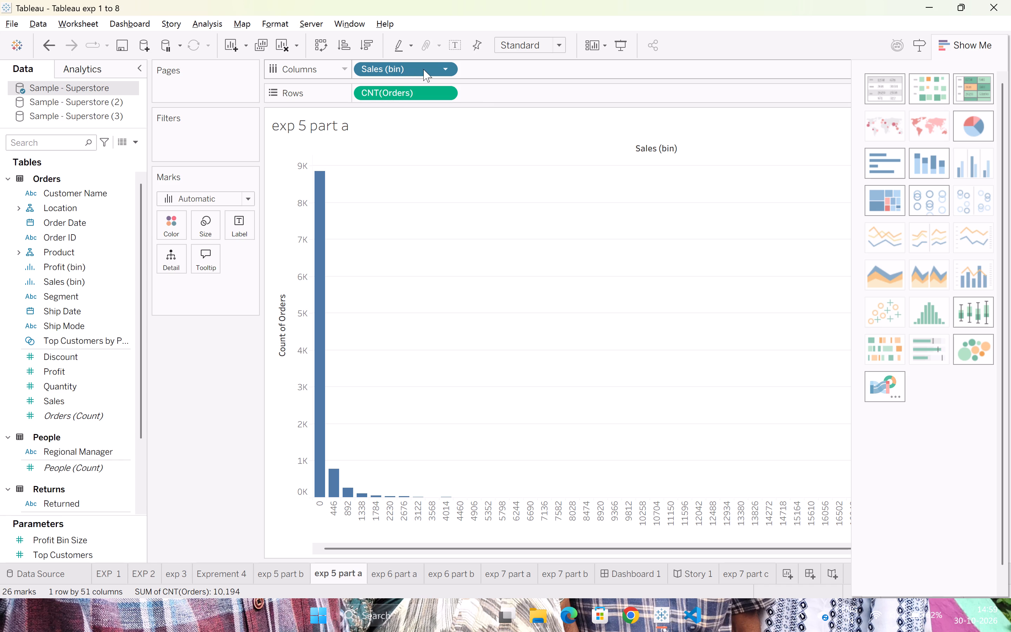
click(449, 67)
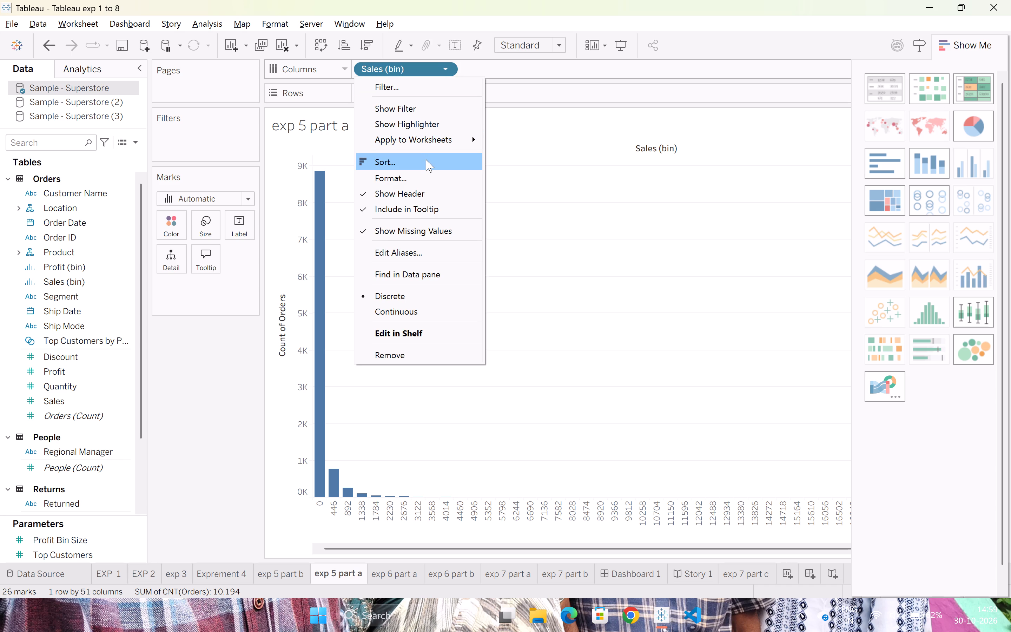
click(426, 159)
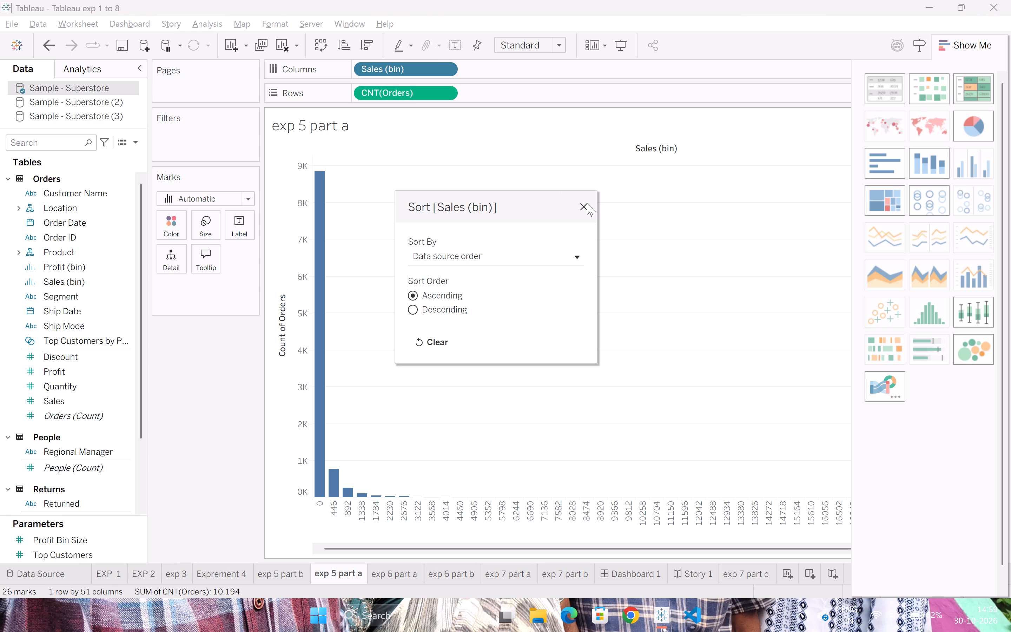
click(587, 203)
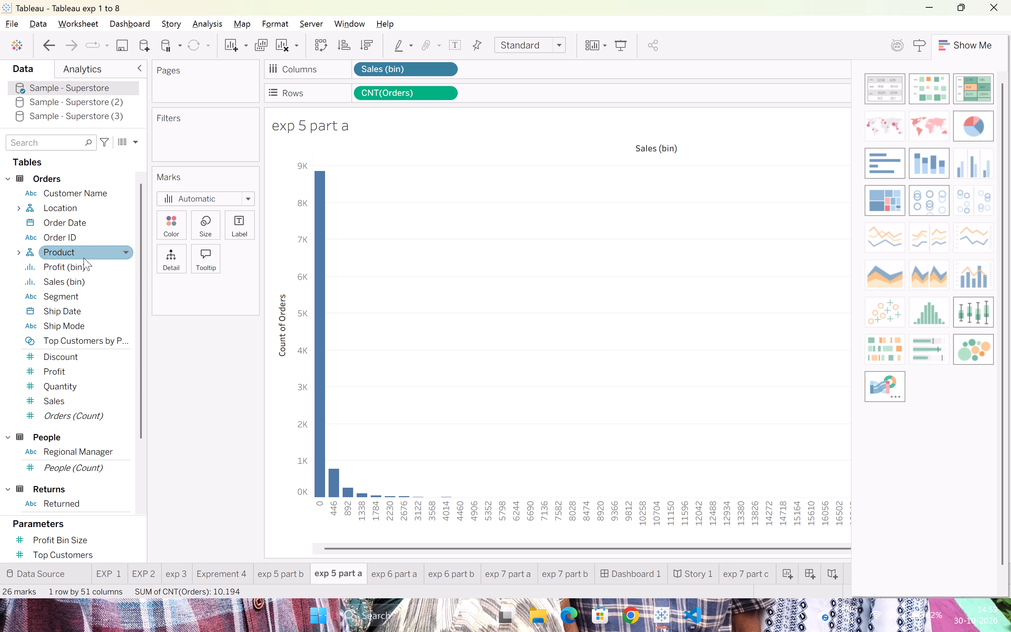
Compare the available data fields and parameters in Book1's Sheet 9 with those in the exp 5 part a reference sheet.
key(alt+Tab)
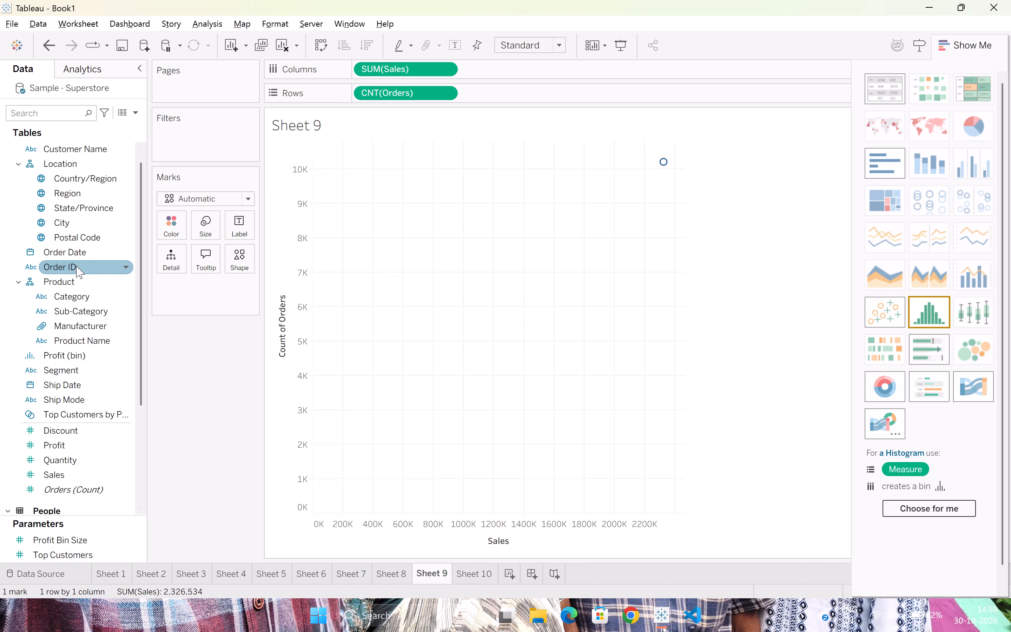
click(21, 284)
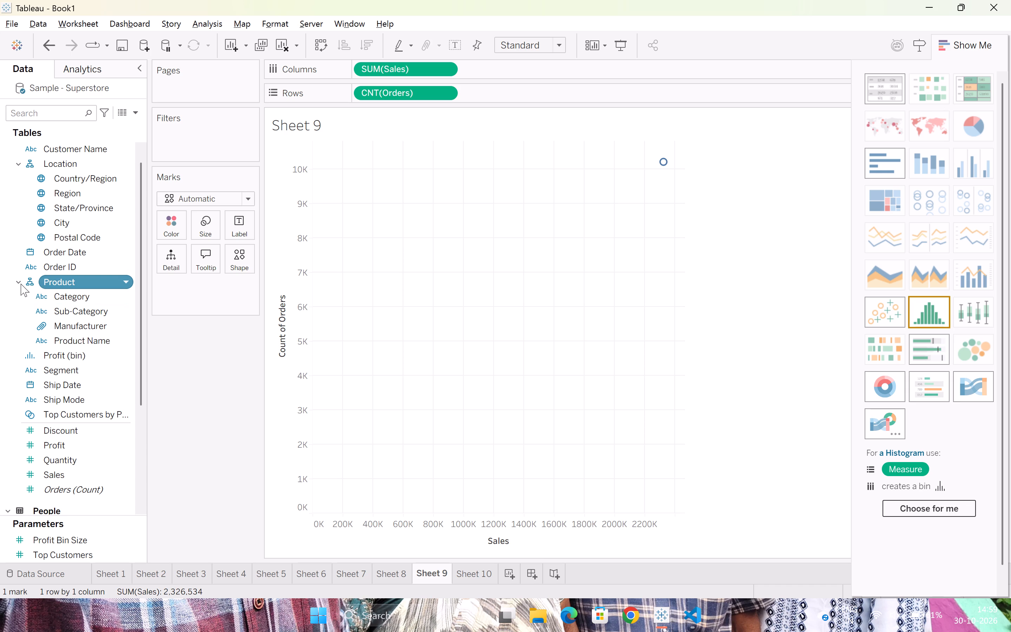
key(alt+Tab)
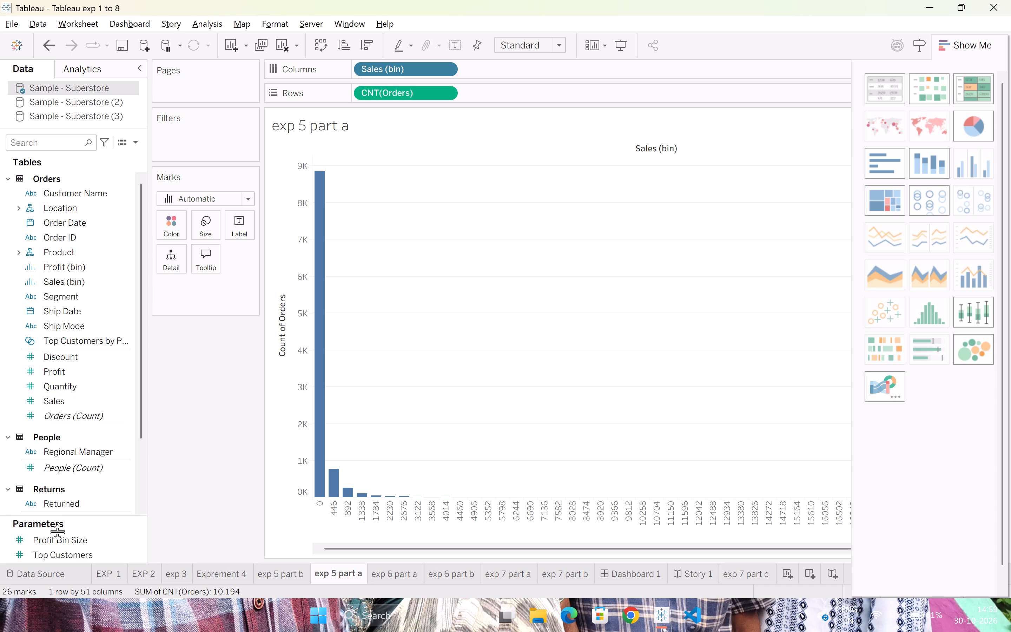
scroll(64, 315, up, 3)
key(alt+Tab)
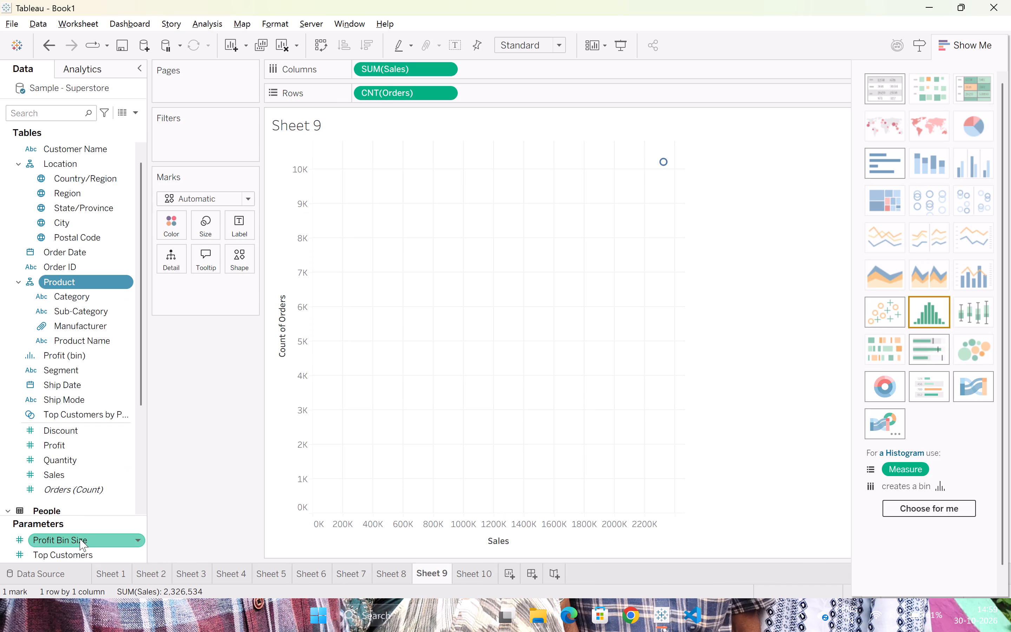
scroll(95, 161, up, 4)
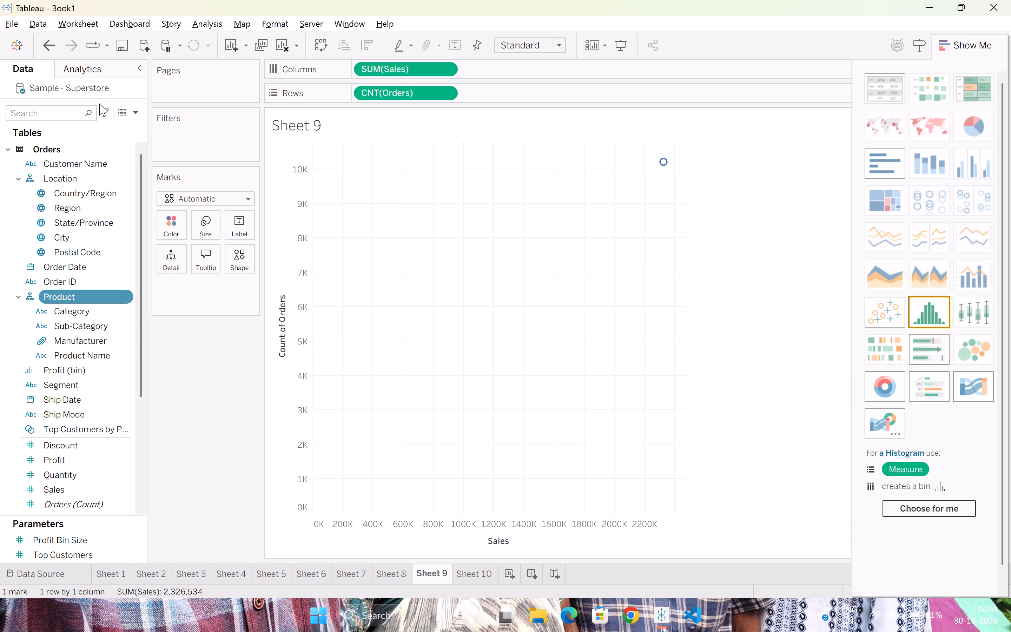
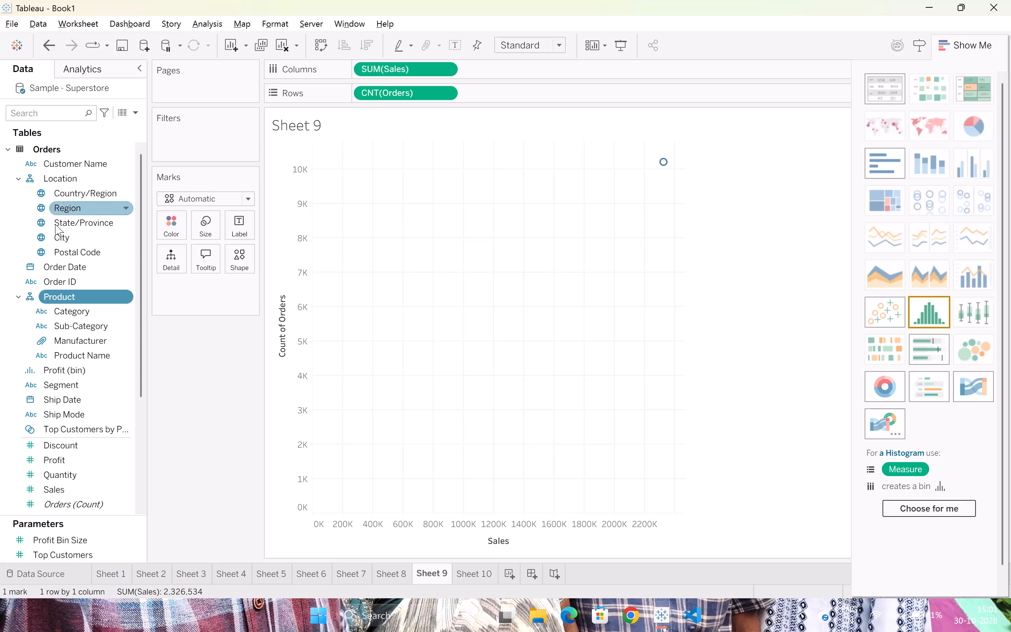
Look through the Orders, Product, People and Returns fields of Book1's Sheet 9 for a Sales (bin) field, collapsing Returns and People.
click(21, 295)
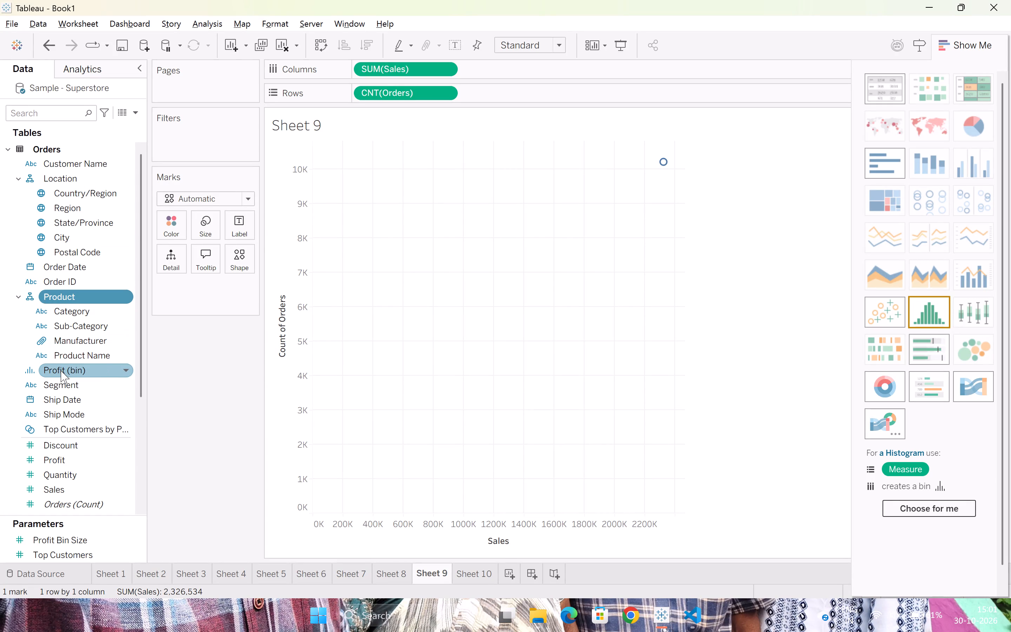
click(97, 385)
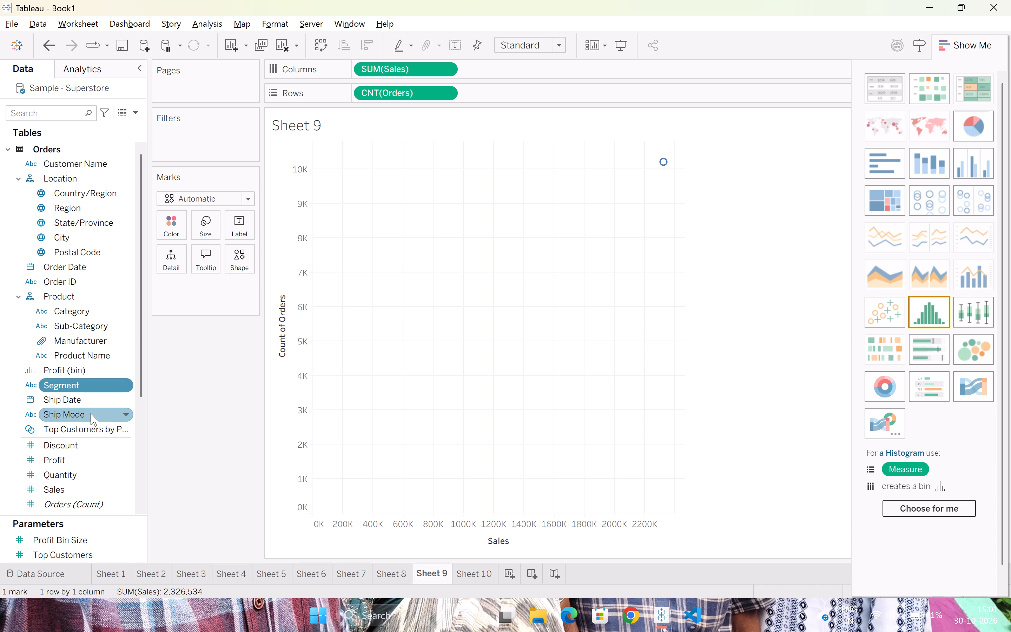
scroll(91, 413, down, 5)
scroll(91, 413, up, 2)
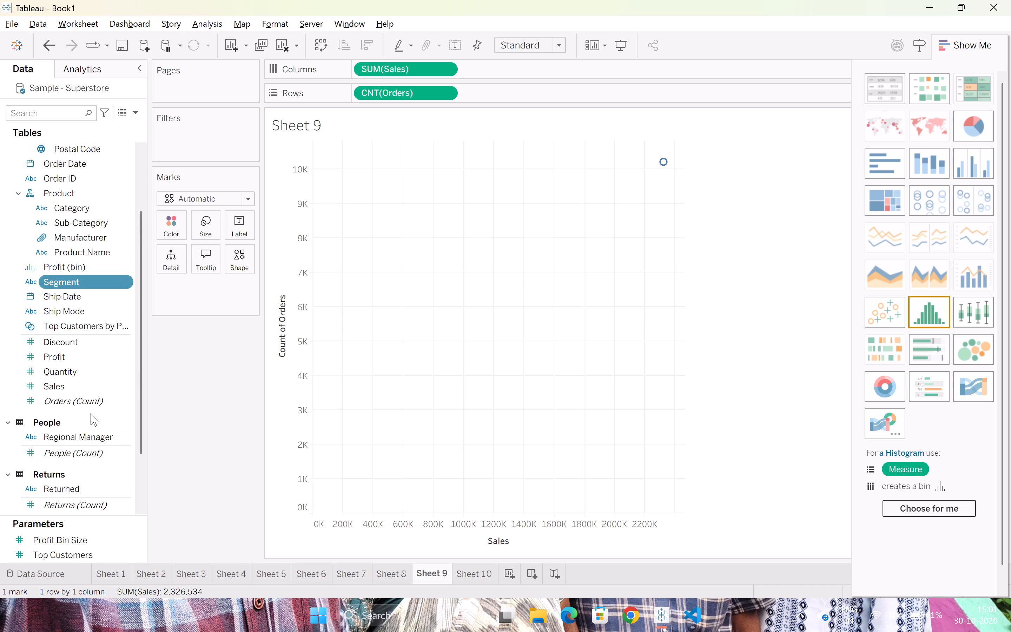
scroll(91, 413, up, 1)
scroll(70, 338, up, 2)
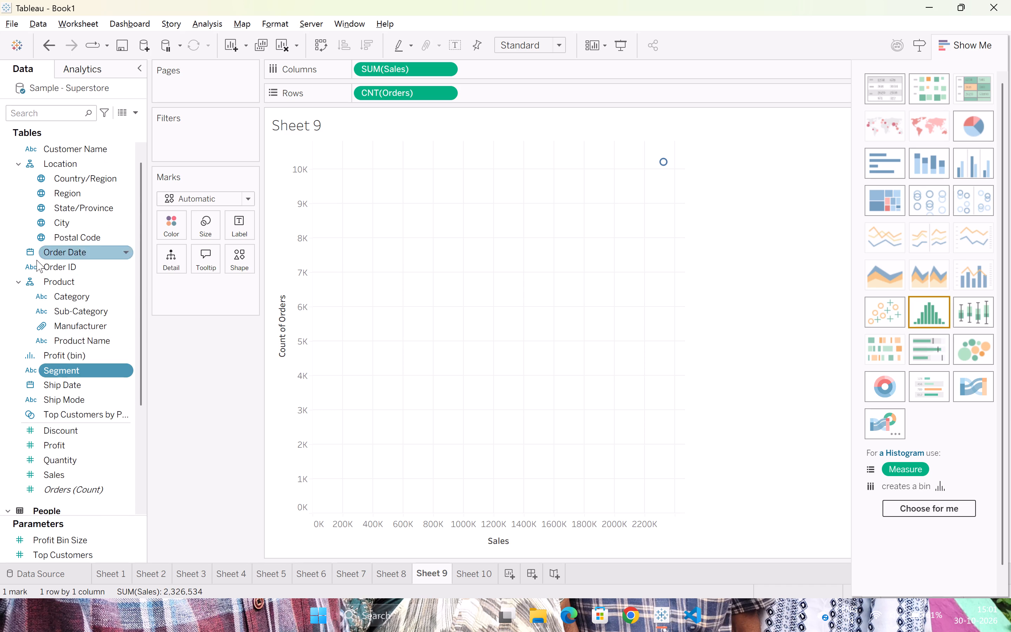
click(18, 282)
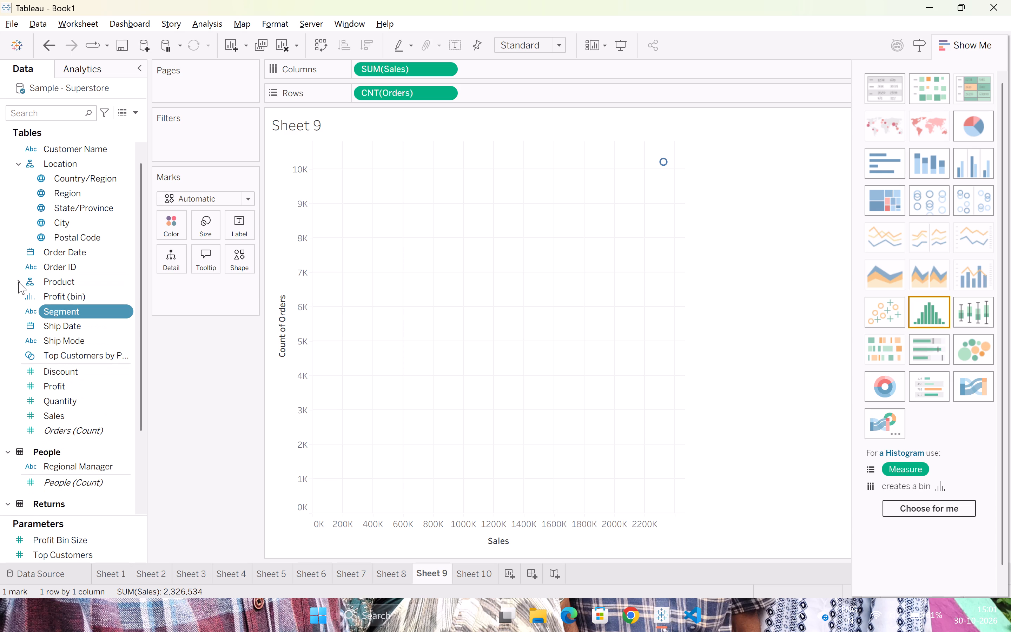
click(18, 282)
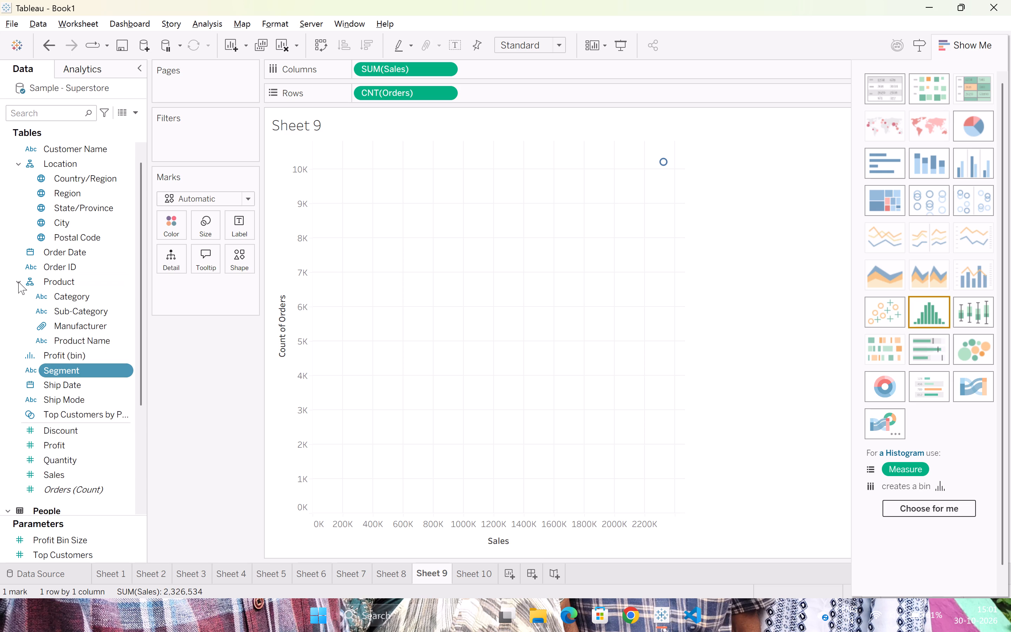
click(18, 282)
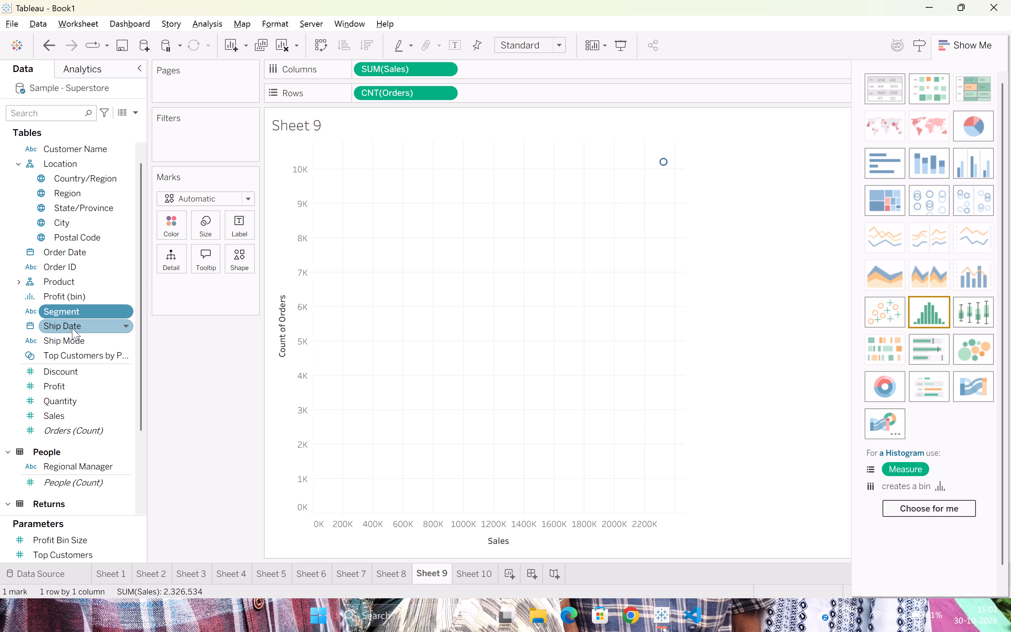
click(19, 284)
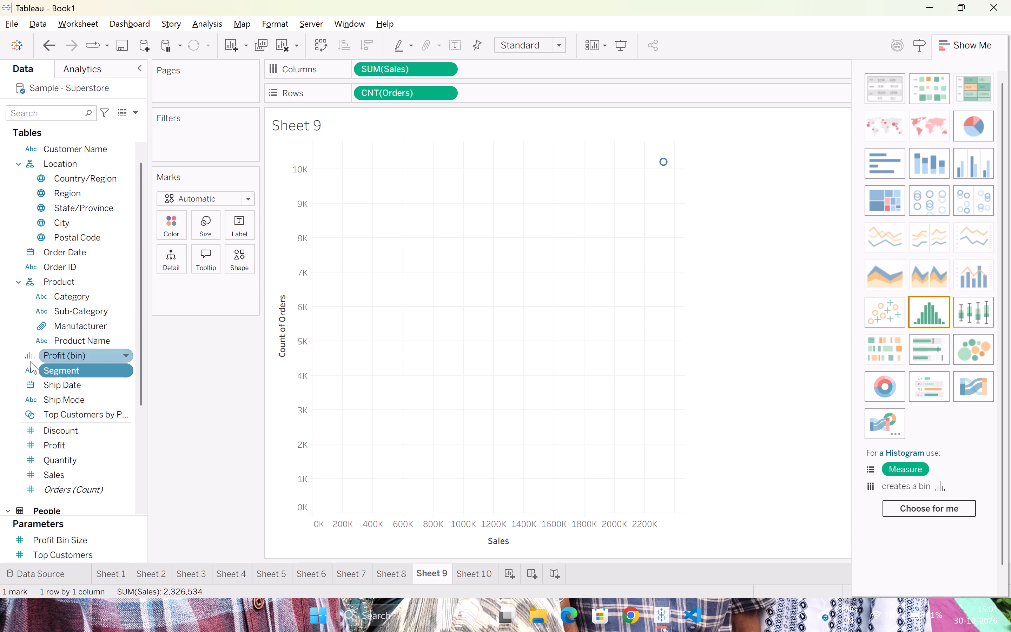
scroll(73, 456, down, 6)
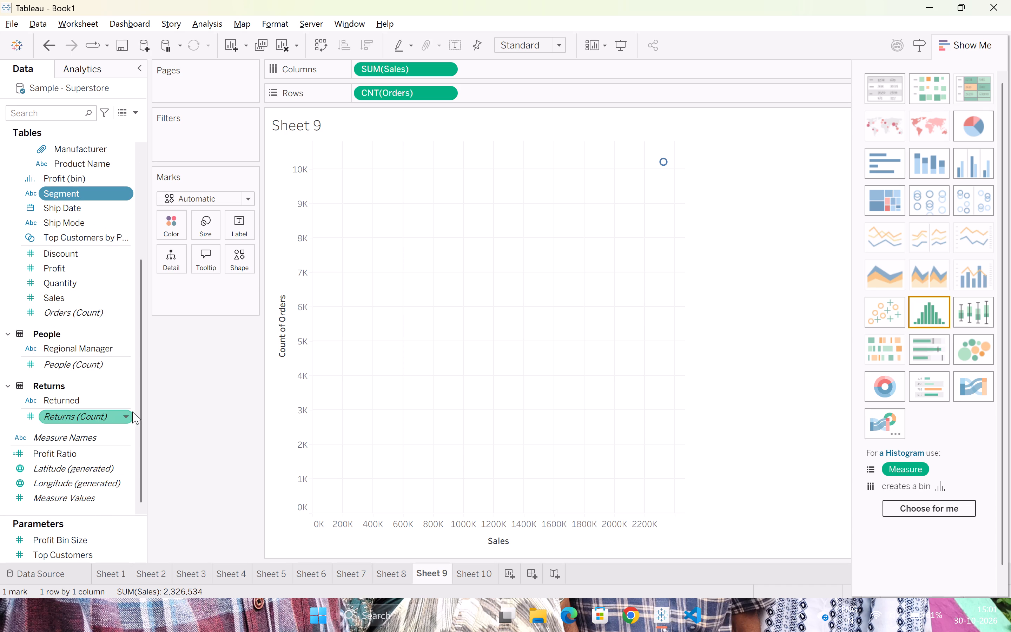
click(5, 383)
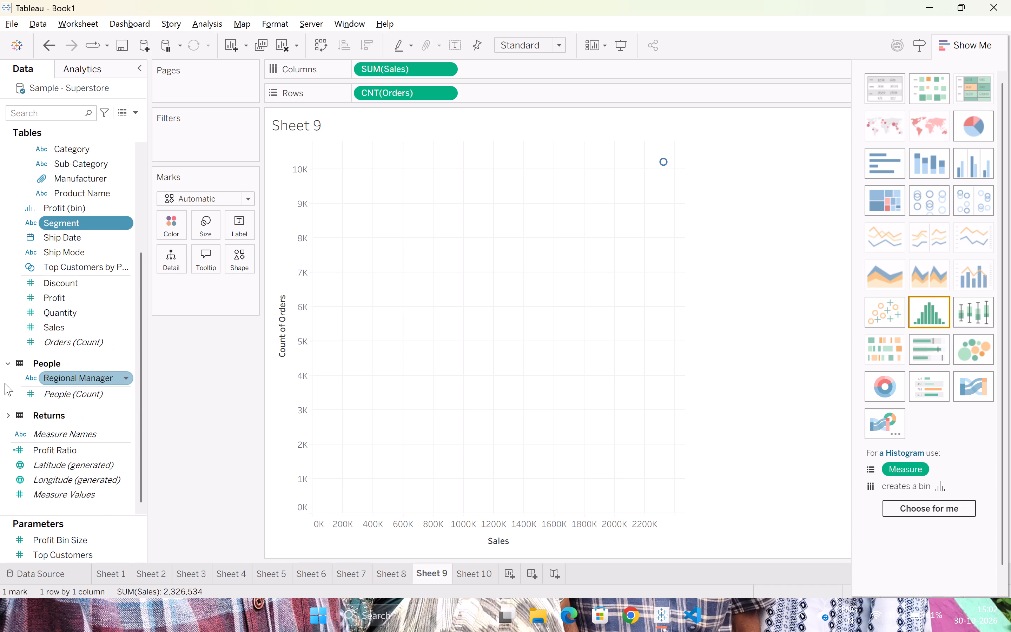
click(8, 360)
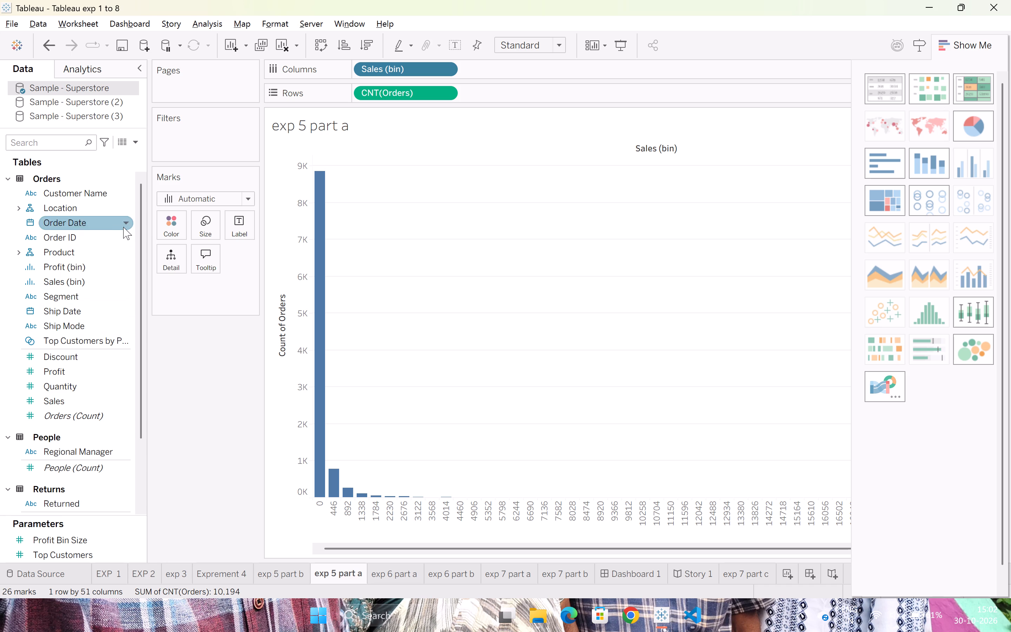
Examine the contents of the Product hierarchy in the exp 5 part a reference sheet.
click(18, 250)
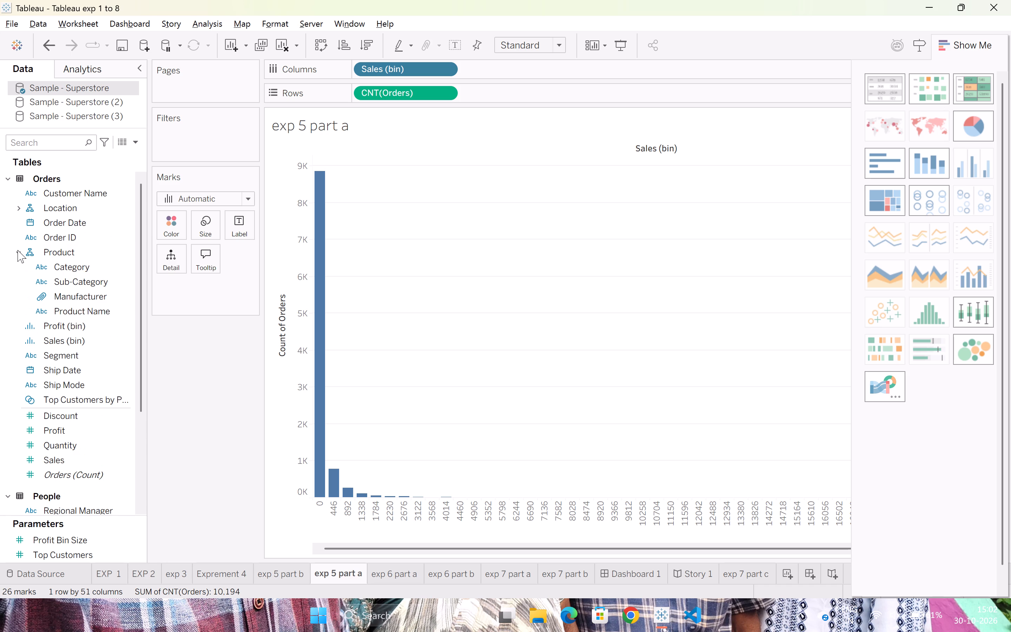
click(20, 250)
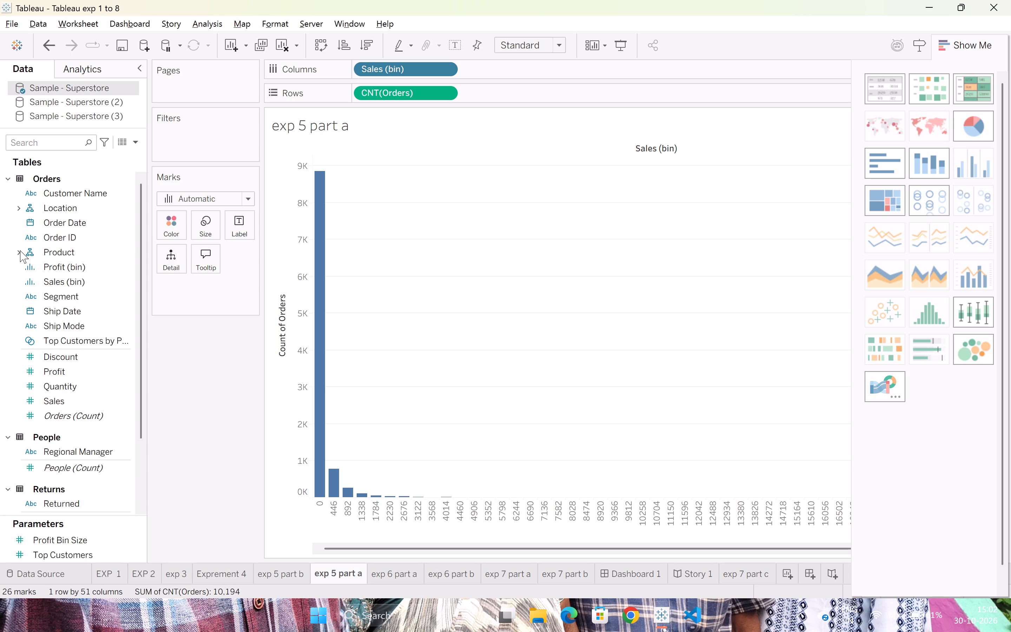
click(20, 250)
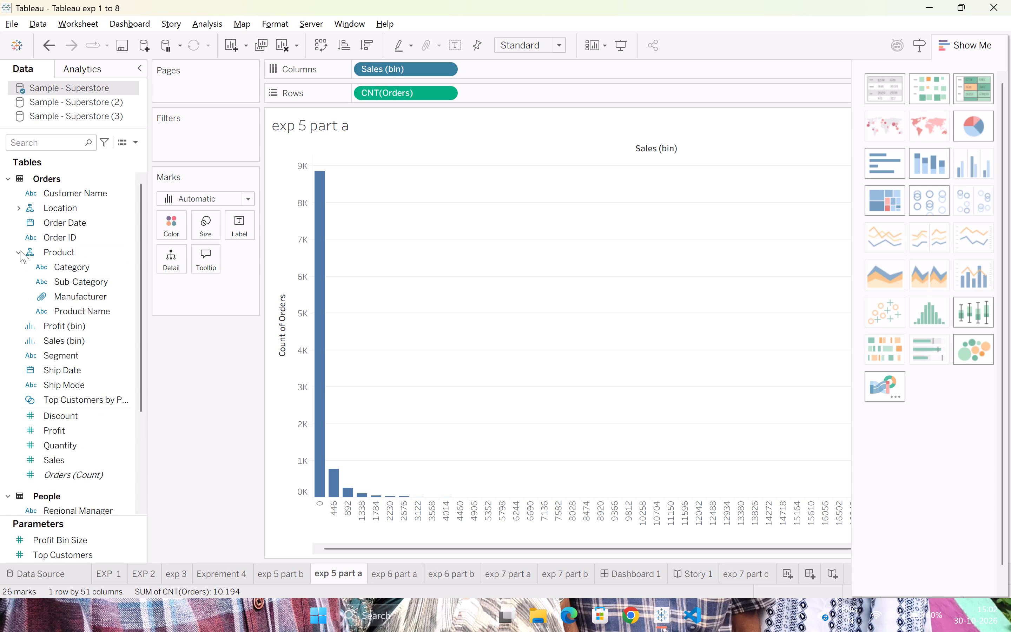
click(20, 250)
click(20, 250)
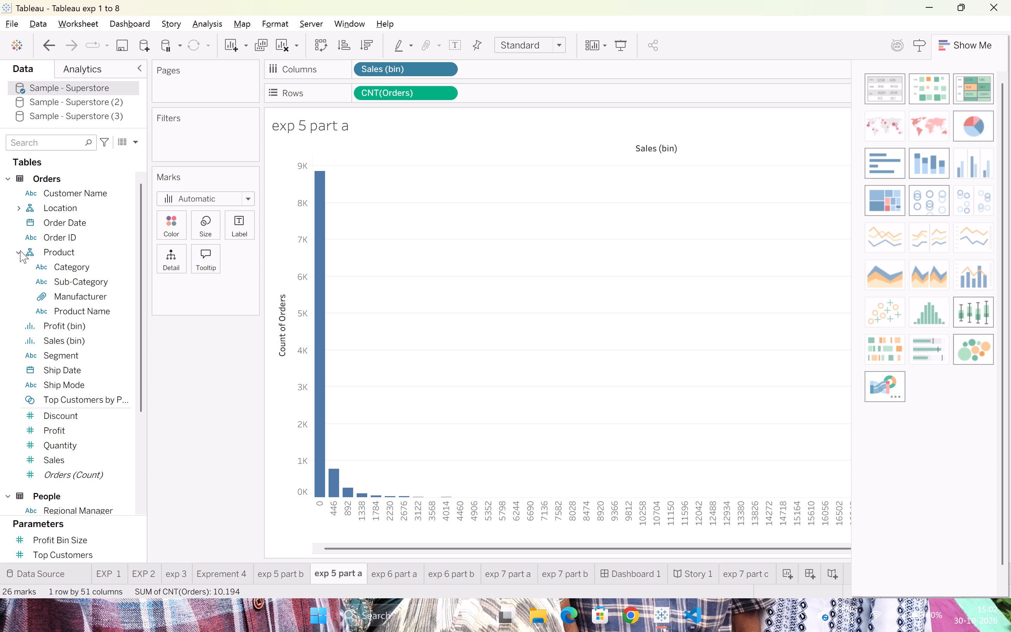
click(20, 250)
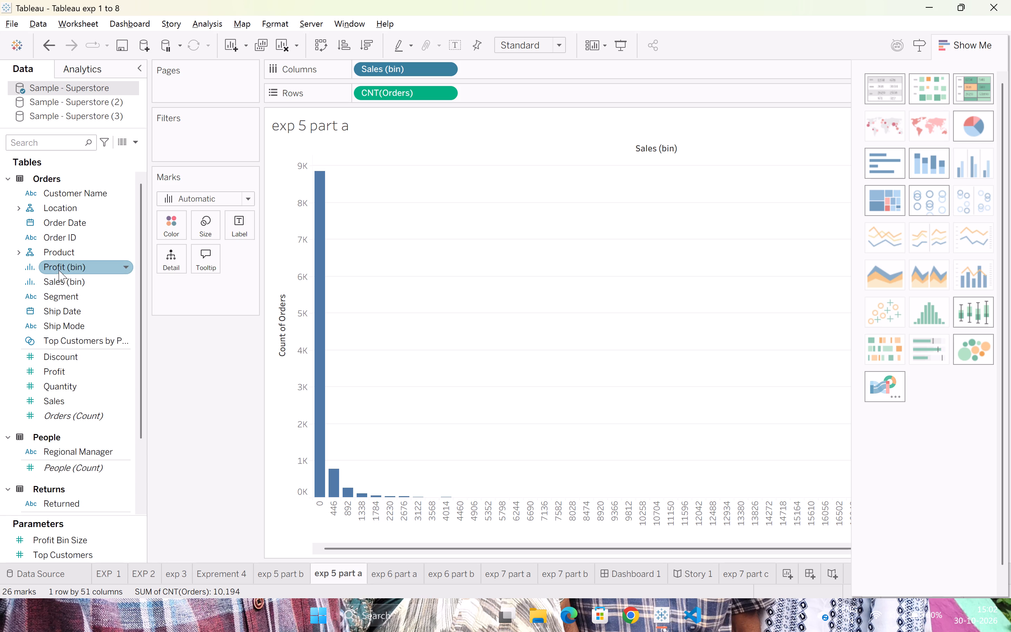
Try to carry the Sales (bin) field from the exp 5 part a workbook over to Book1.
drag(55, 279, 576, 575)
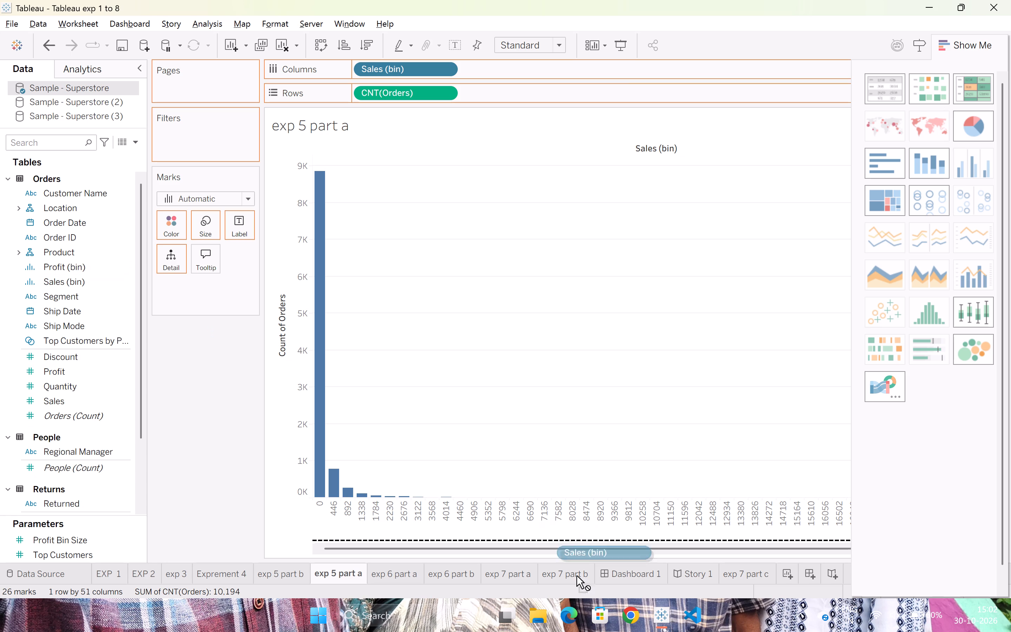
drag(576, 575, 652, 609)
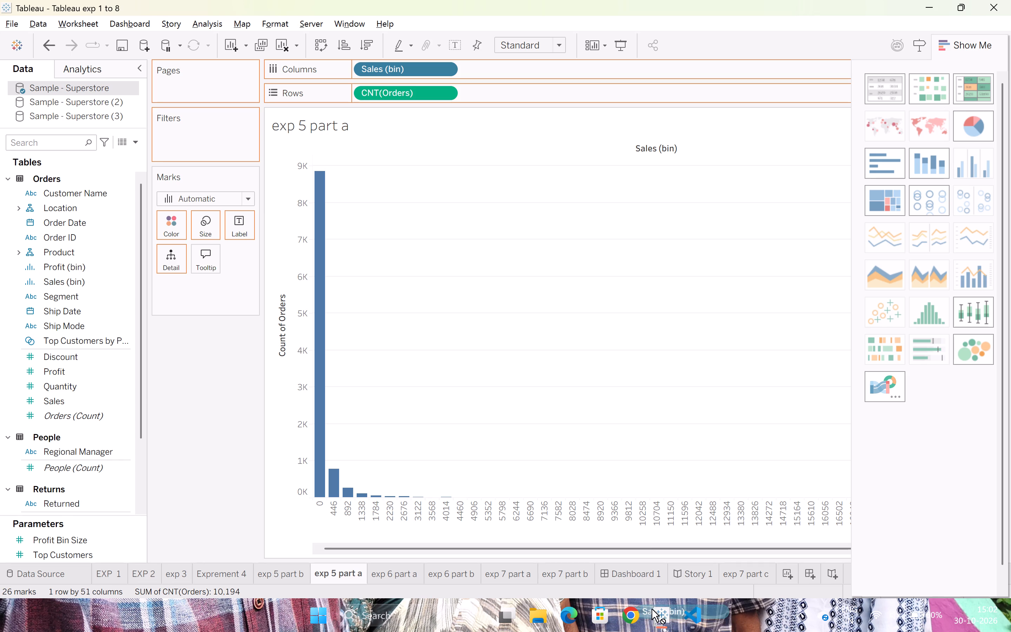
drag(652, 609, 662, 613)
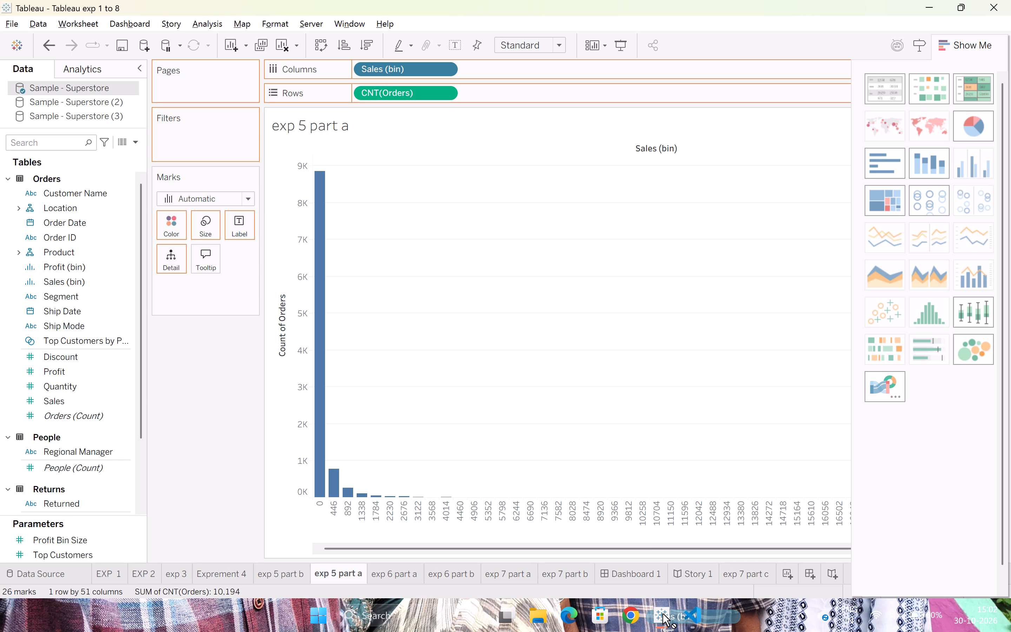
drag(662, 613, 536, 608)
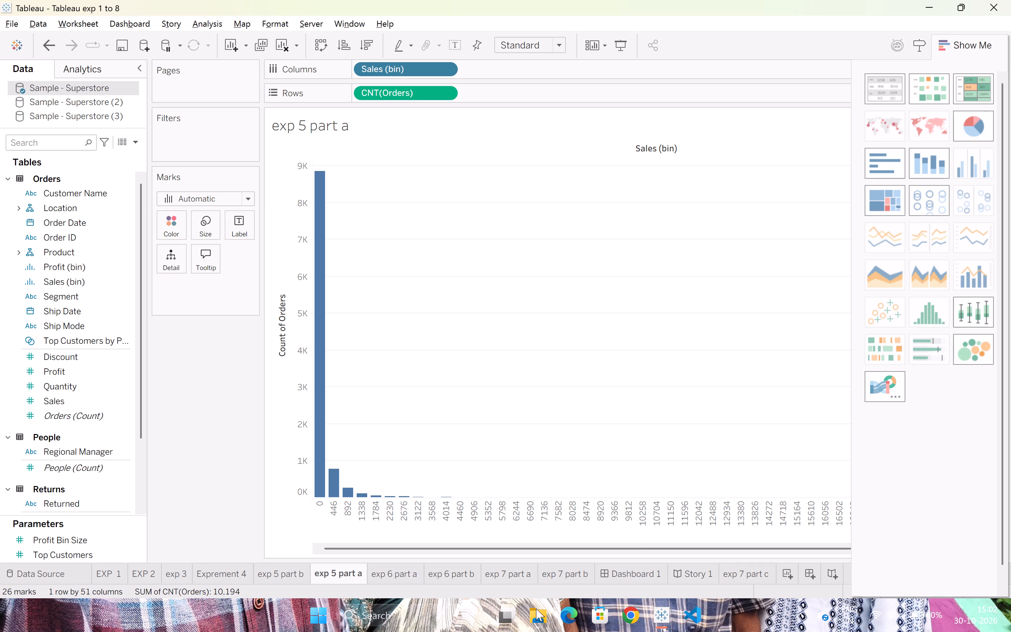
Switch back to Book1 and remove SUM(Sales) from Columns and CNT(Orders) from Rows on Sheet 9.
click(660, 619)
click(687, 554)
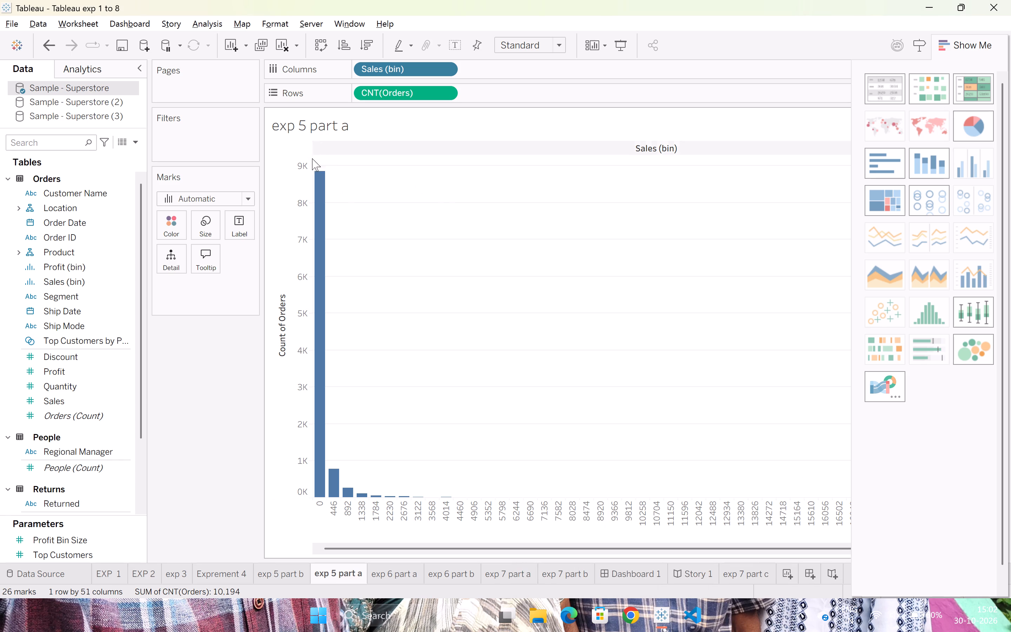
key(alt+Tab)
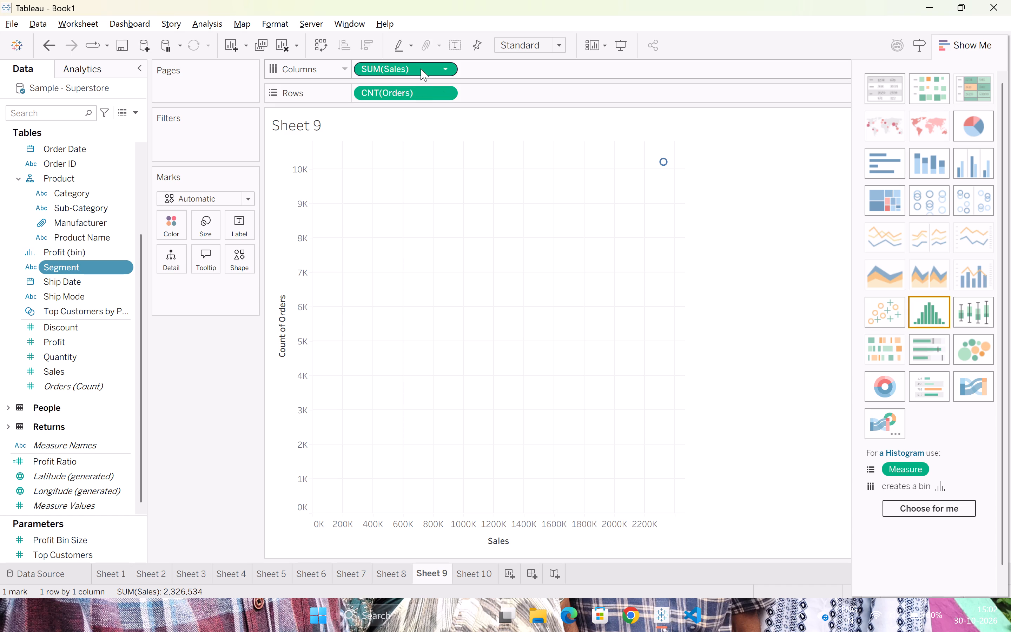
drag(421, 68, 34, 272)
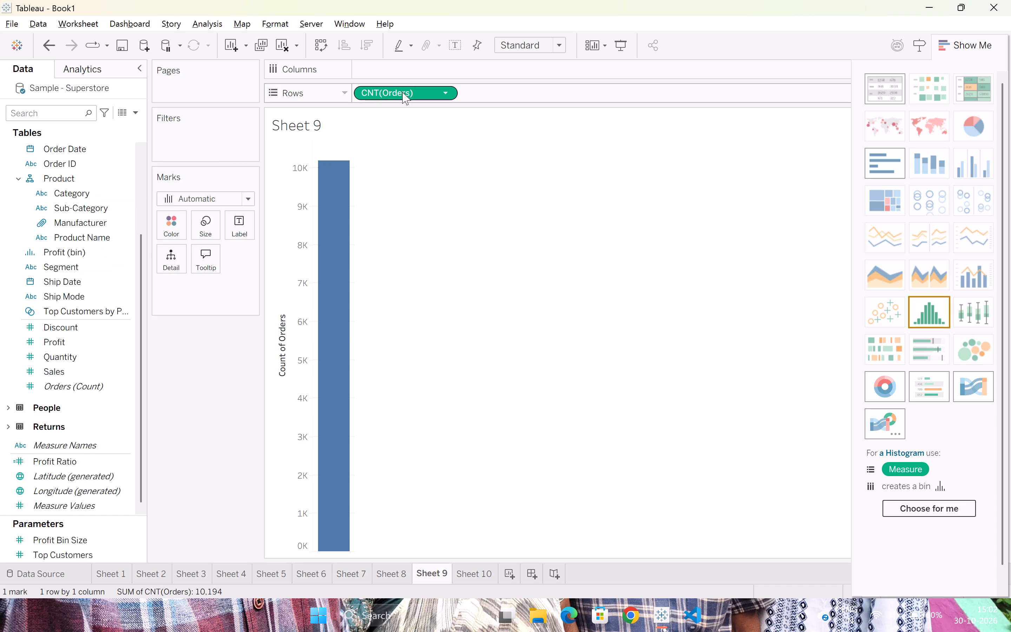
drag(400, 90, 0, 224)
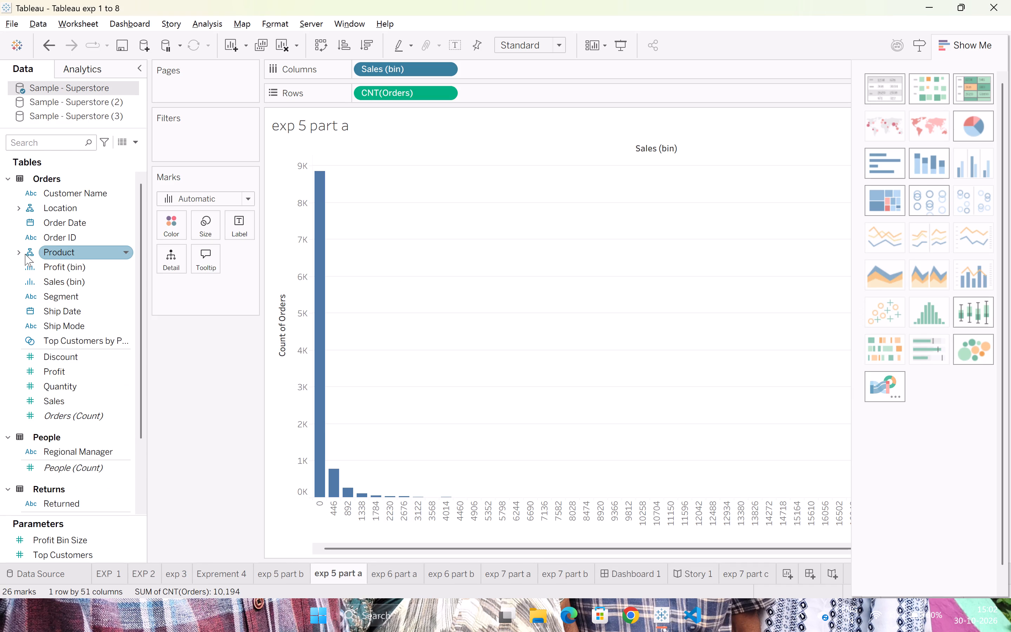
Collapse the Product hierarchy in Book1 and place Profit (bin) on Sheet 9's Columns.
scroll(25, 253, up, 2)
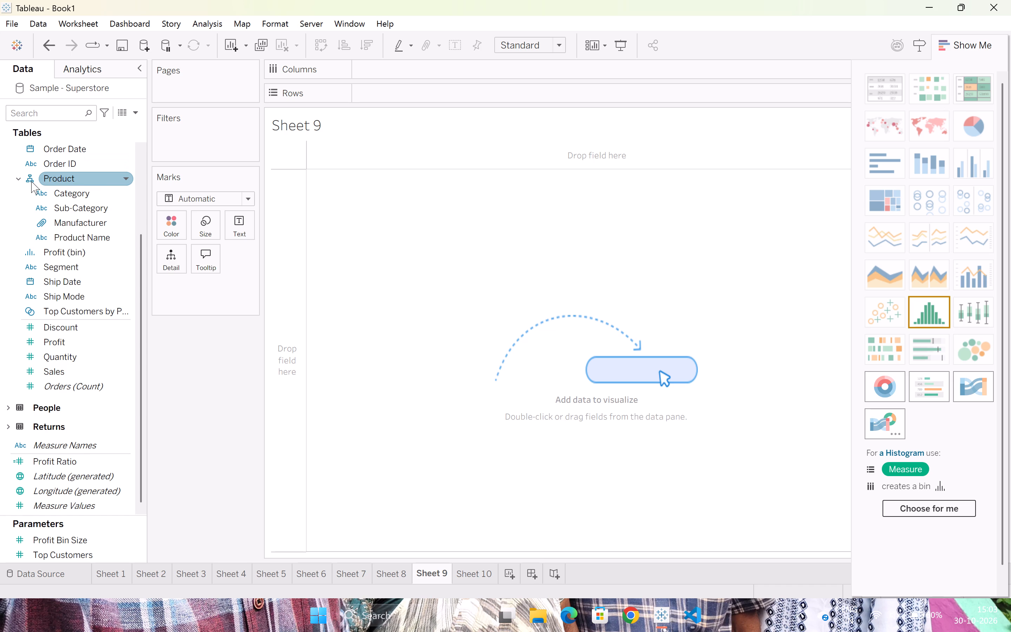
scroll(31, 181, up, 5)
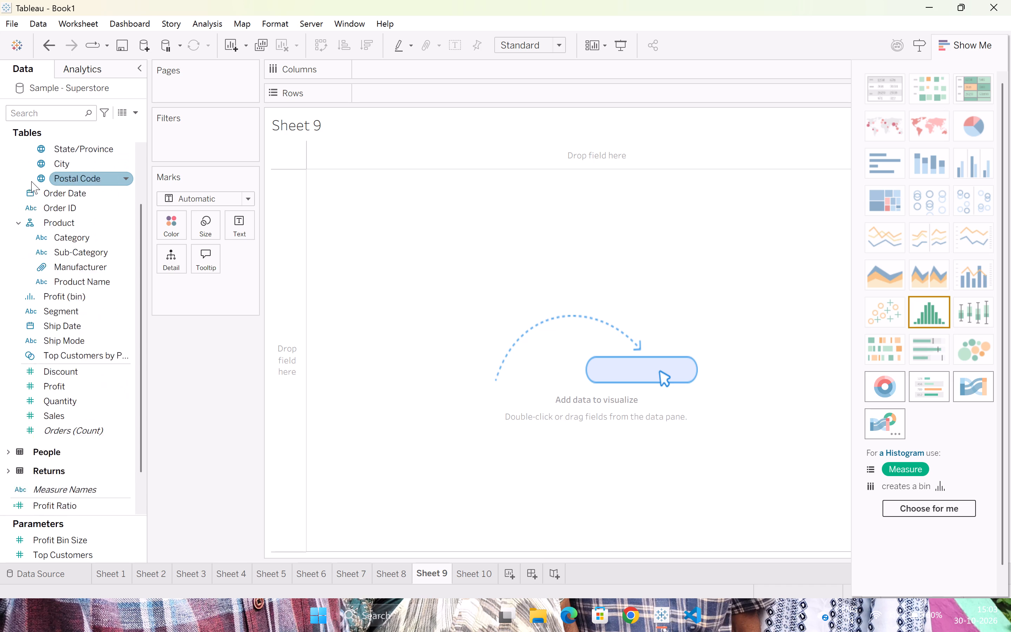
scroll(31, 181, up, 6)
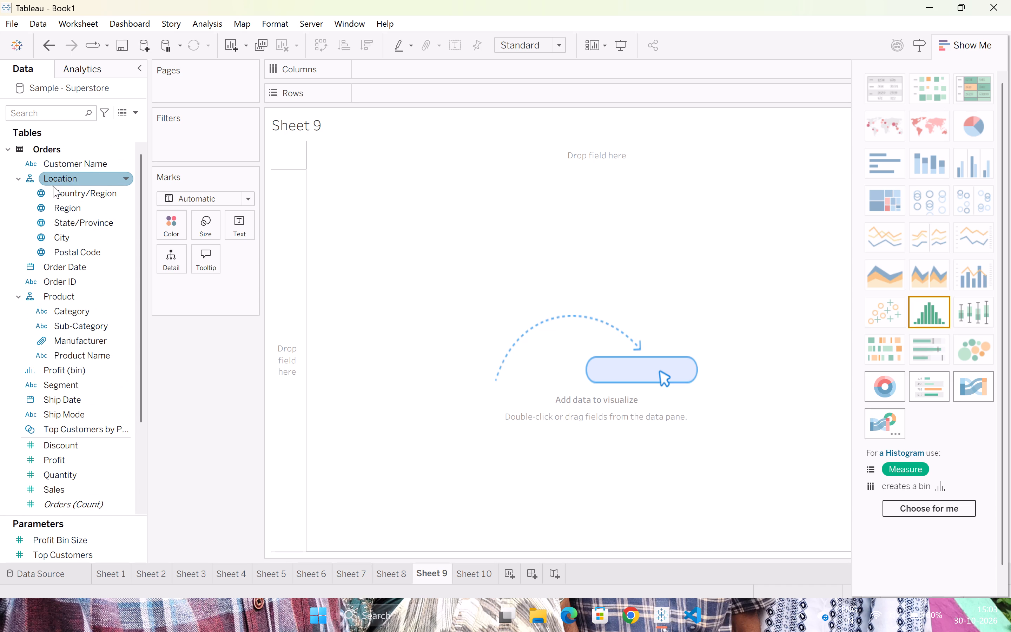
click(23, 295)
click(19, 295)
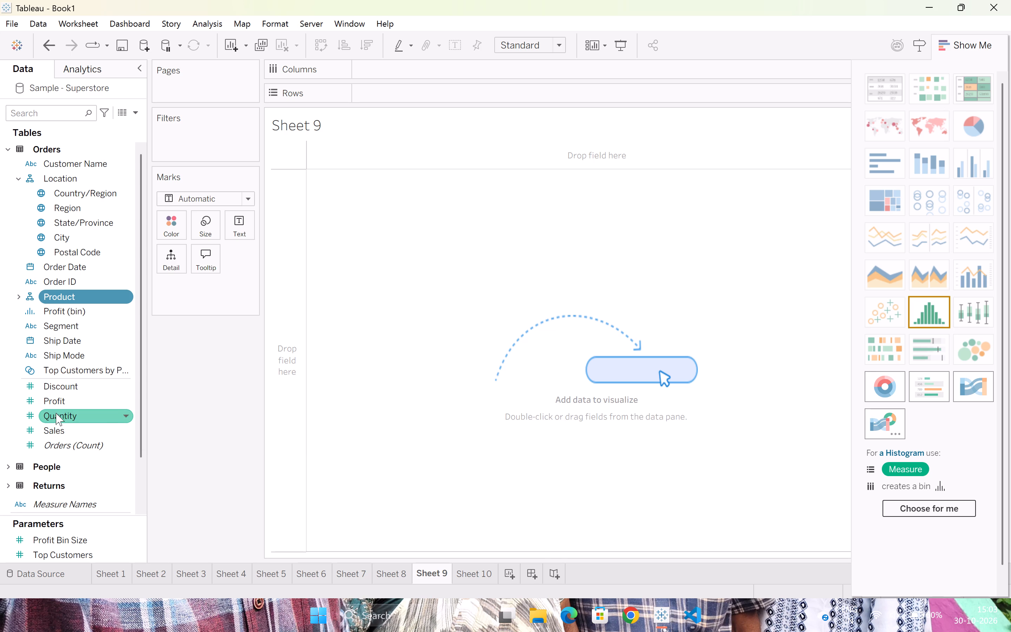
click(21, 298)
drag(55, 312, 229, 189)
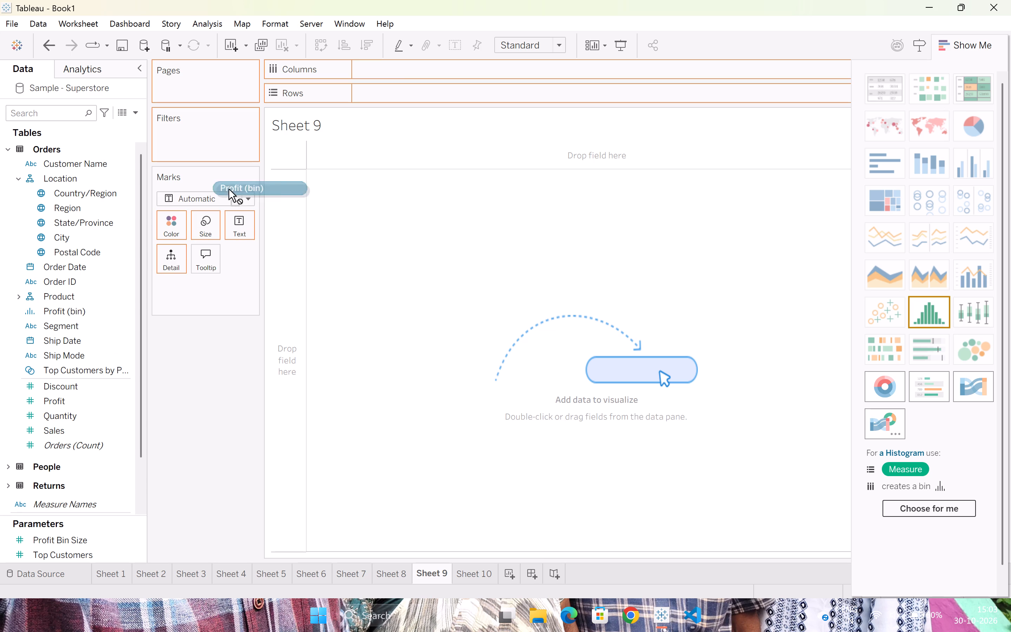
drag(229, 189, 410, 66)
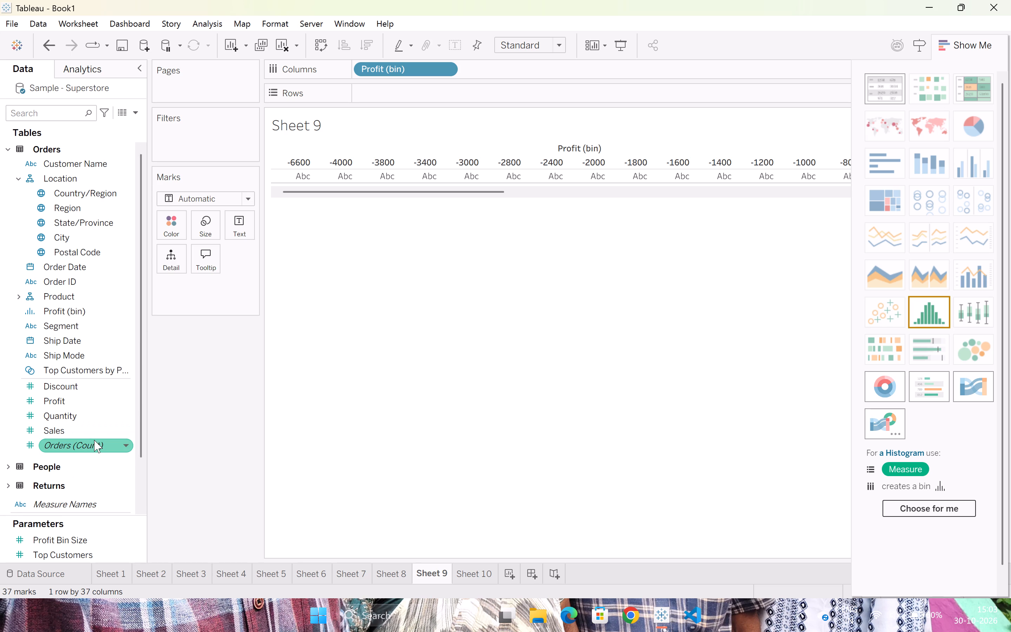
Place Orders (Count) on Sheet 9's Rows to plot the count of orders per profit bin.
scroll(66, 415, down, 1)
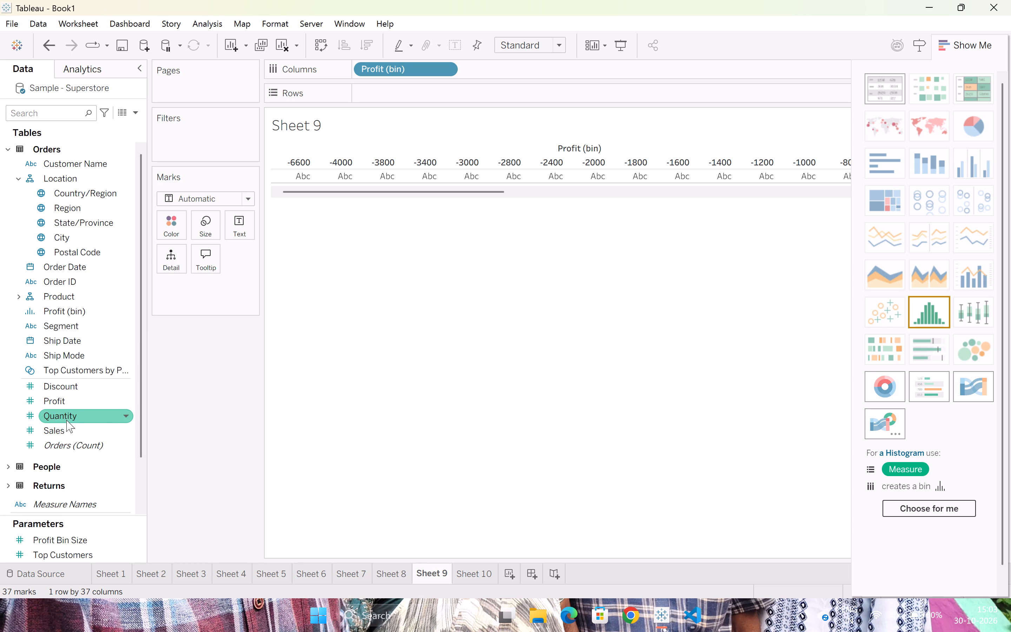
scroll(66, 427, down, 2)
scroll(54, 427, up, 1)
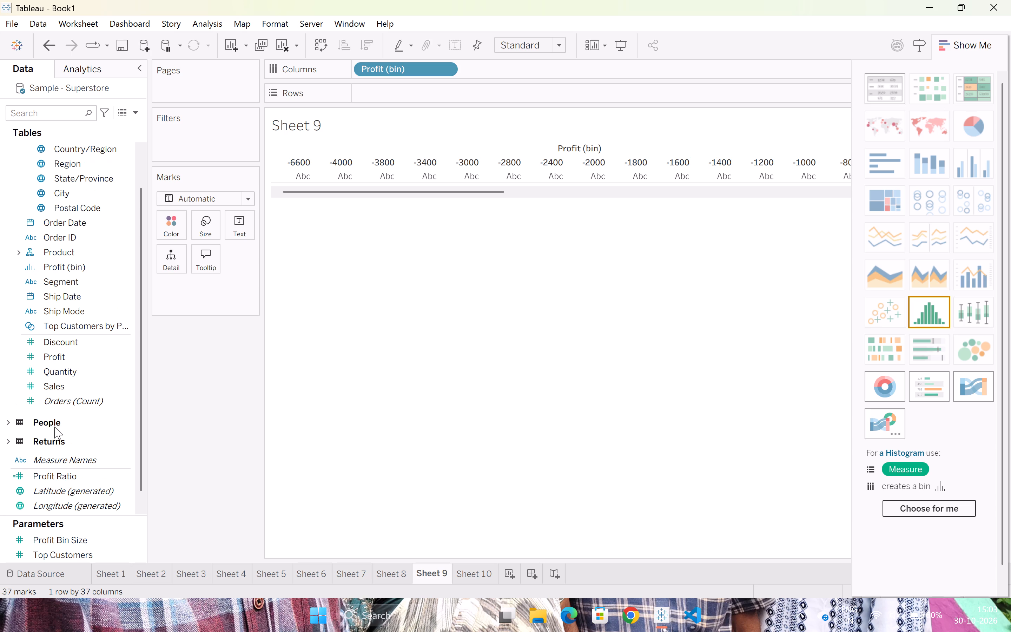
scroll(54, 427, up, 1)
drag(73, 406, 412, 83)
drag(91, 399, 413, 98)
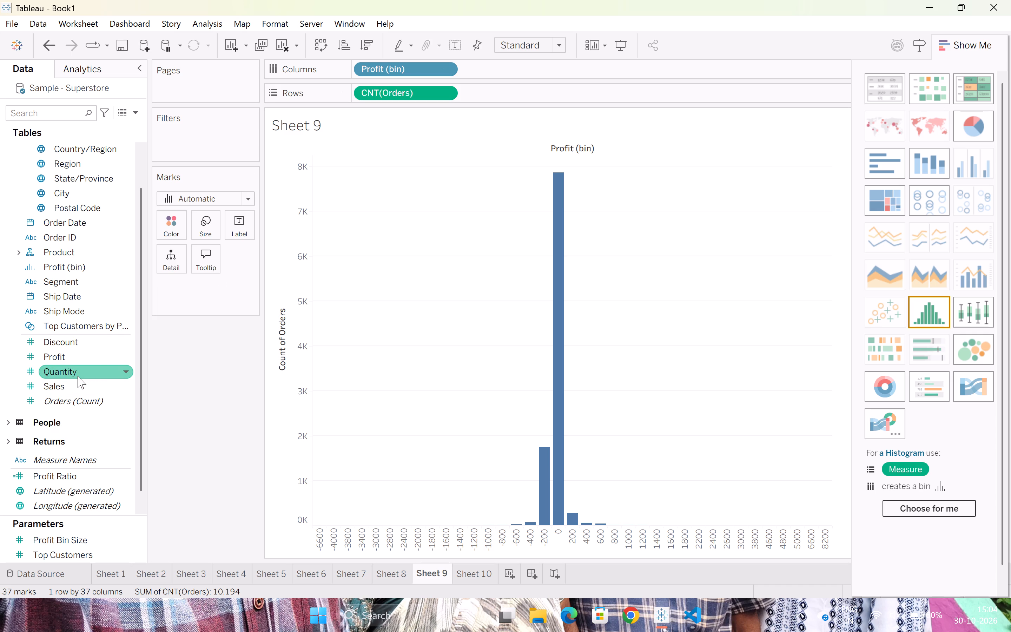
Add Sales as a sum to Sheet 9's Columns after Profit (bin).
drag(73, 385, 401, 52)
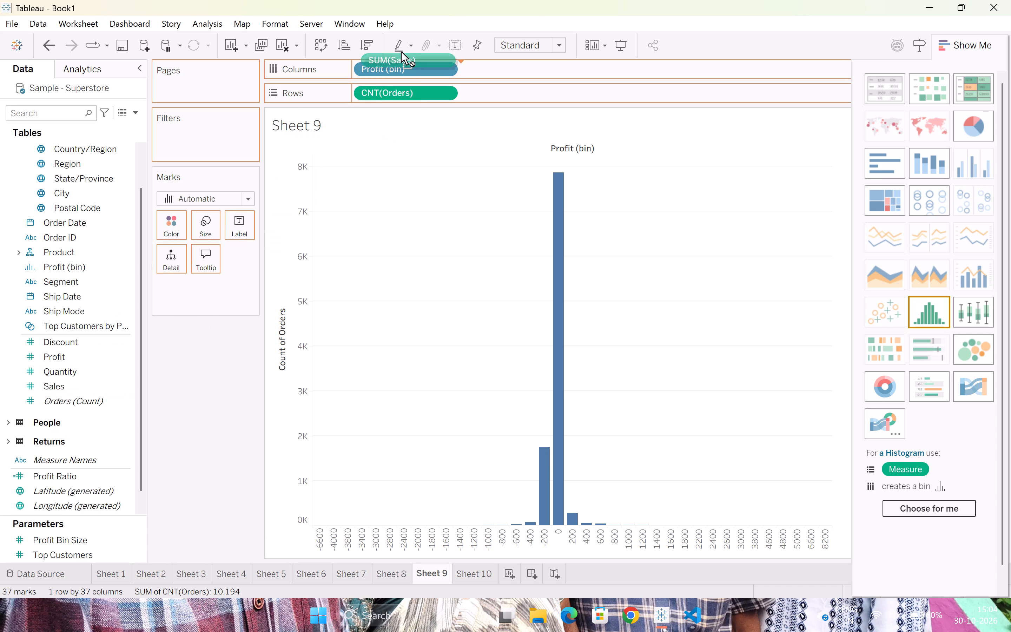
drag(401, 52, 399, 71)
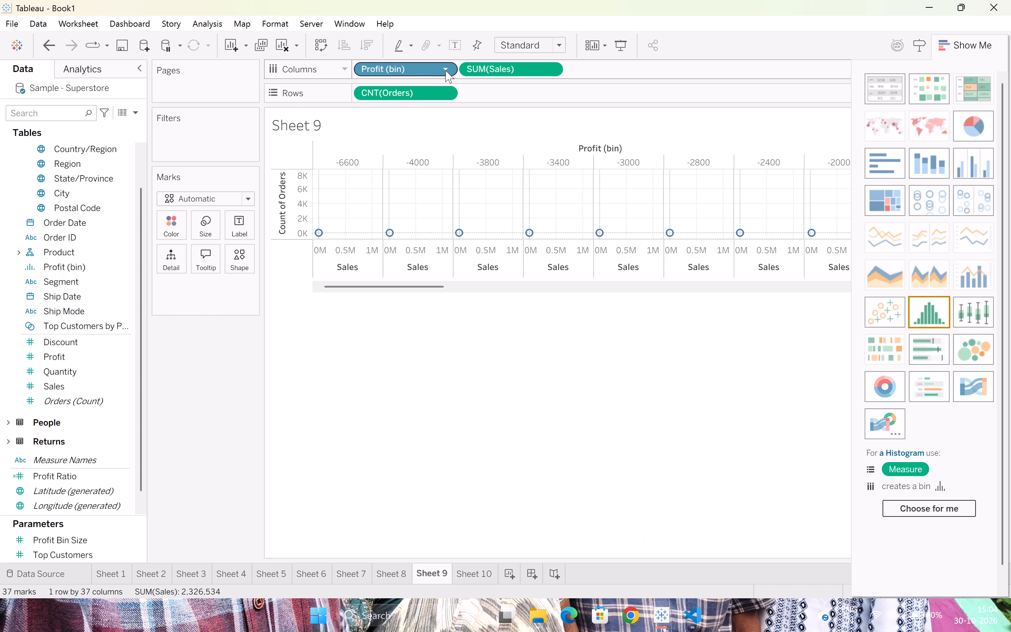
Remove Profit (bin) and SUM(Sales) from Columns on Sheet 9.
drag(490, 64, 446, 64)
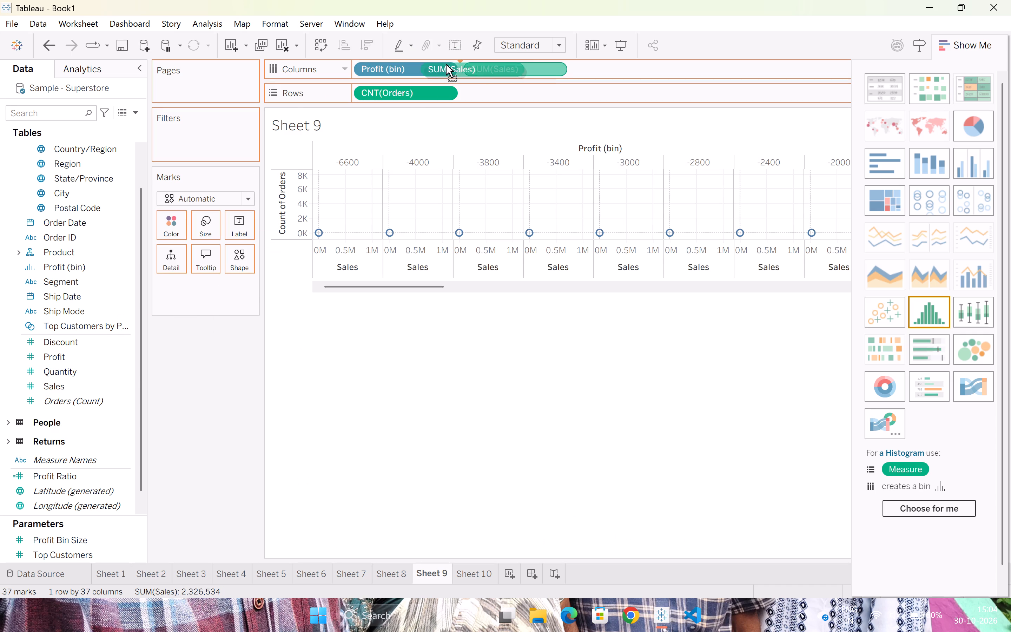
drag(446, 64, 433, 65)
drag(433, 65, 427, 65)
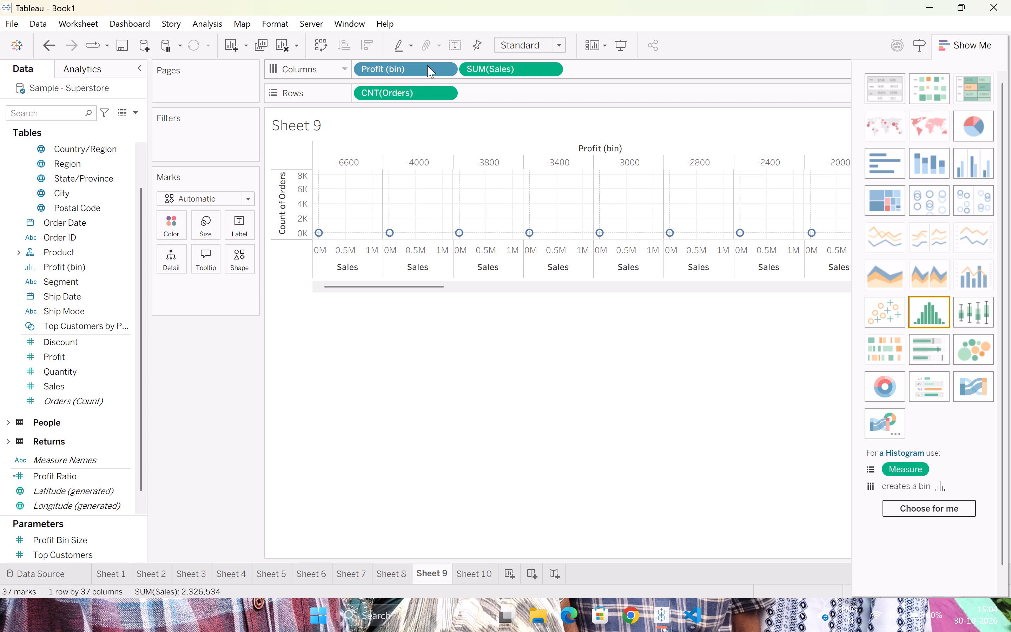
right_click(427, 65)
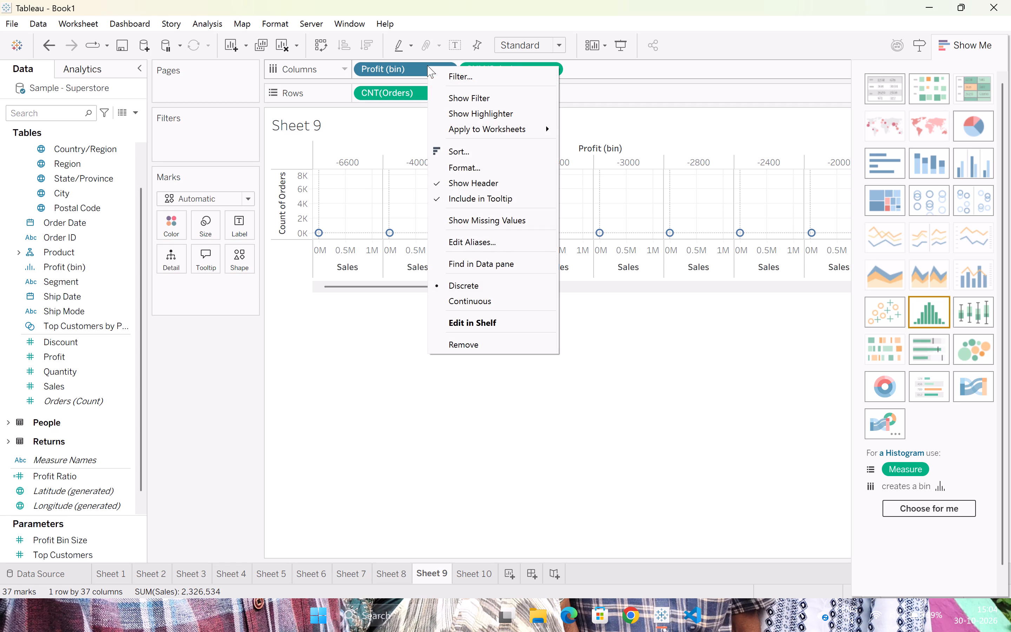
drag(427, 65, 356, 100)
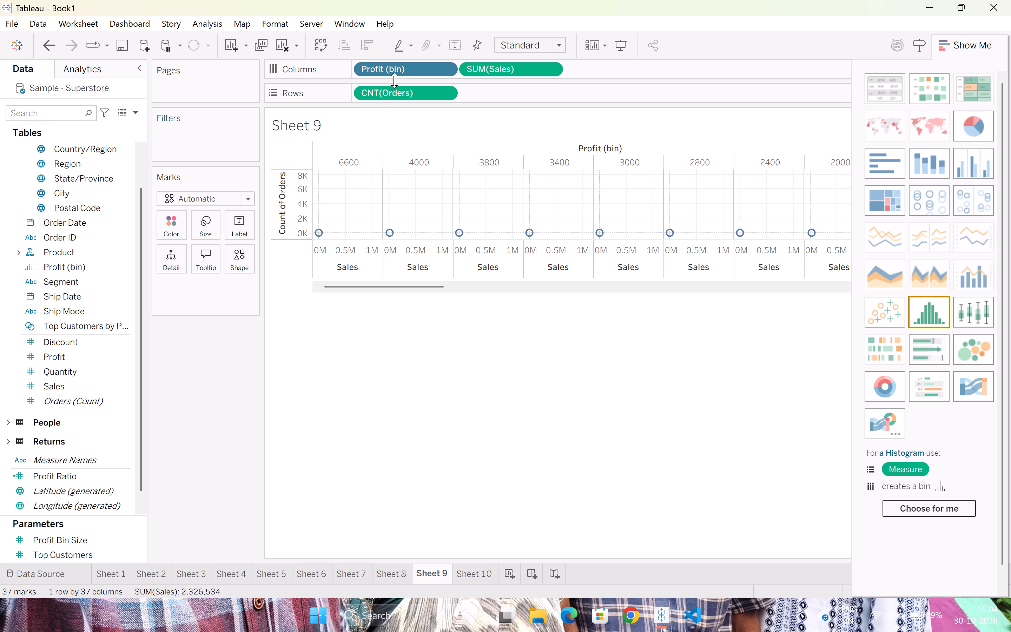
drag(394, 73, 109, 391)
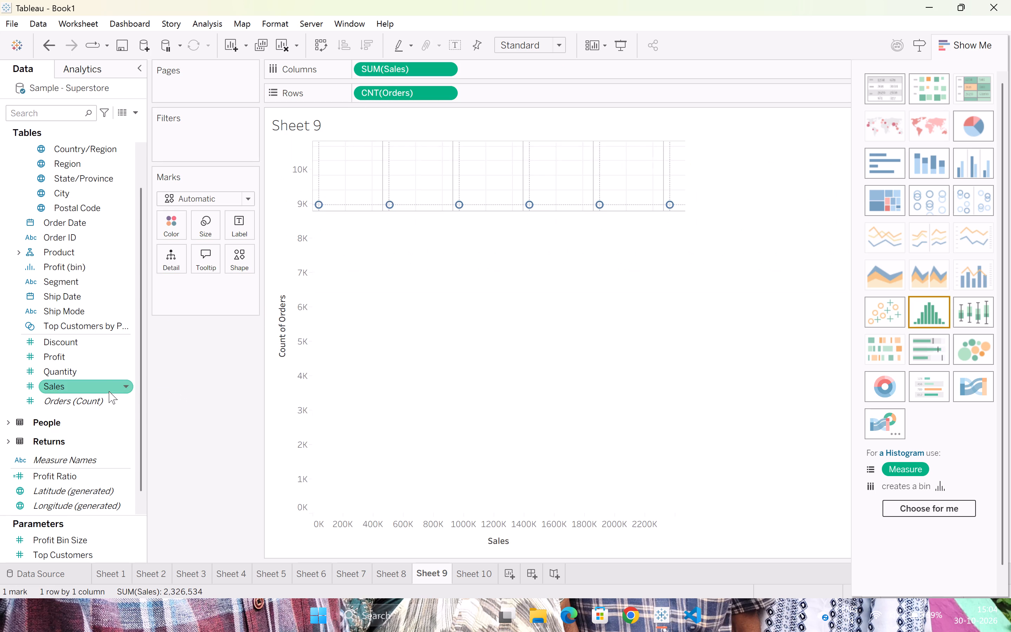
drag(427, 68, 182, 296)
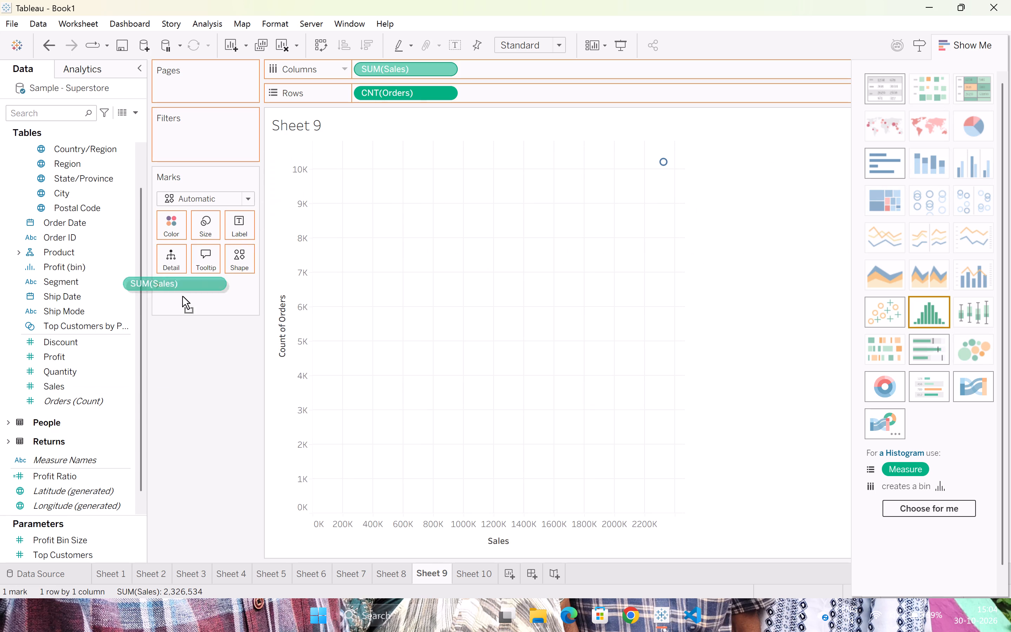
drag(182, 296, 111, 358)
Create a bin field from Sales with the suggested bin size of 446.
right_click(83, 386)
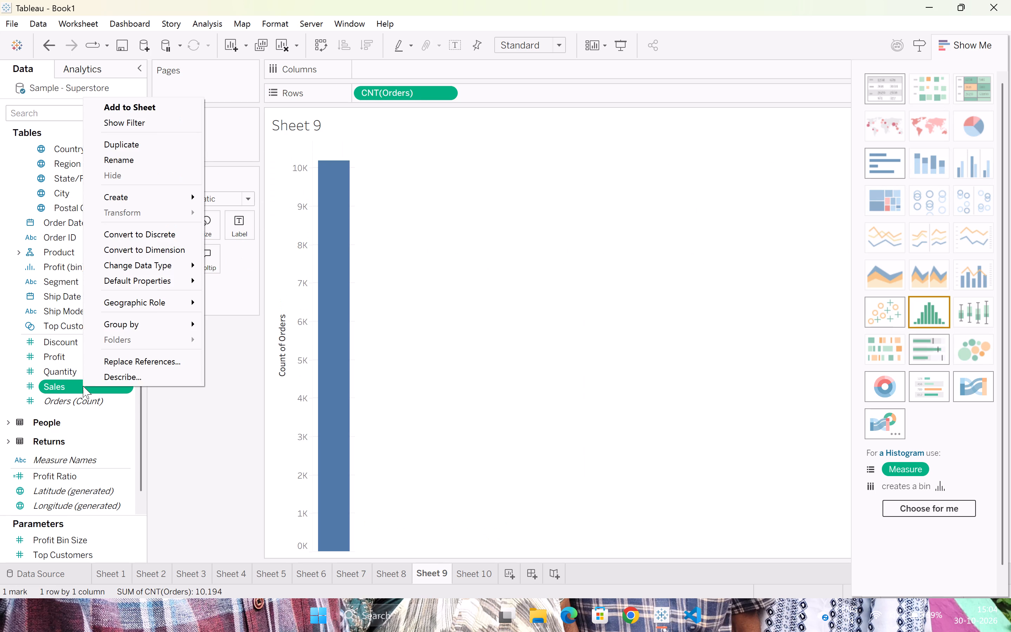
click(152, 194)
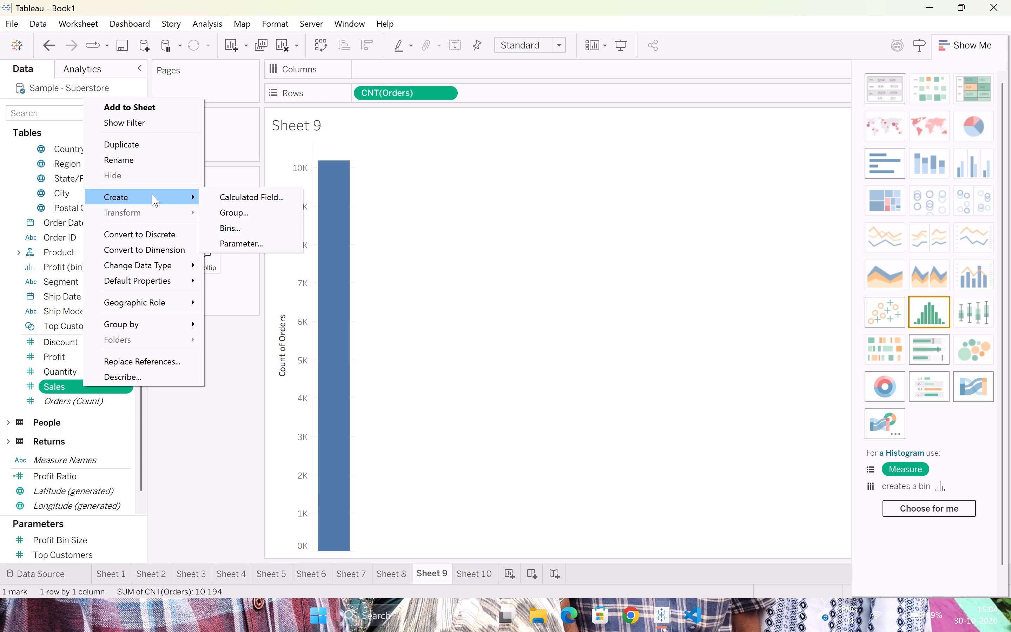
click(221, 229)
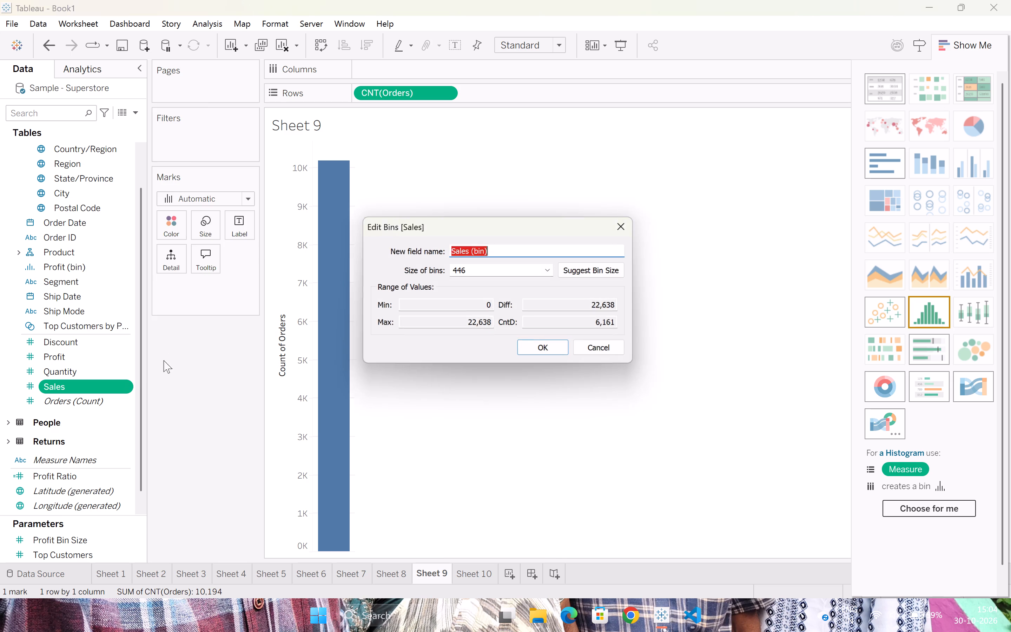
click(544, 347)
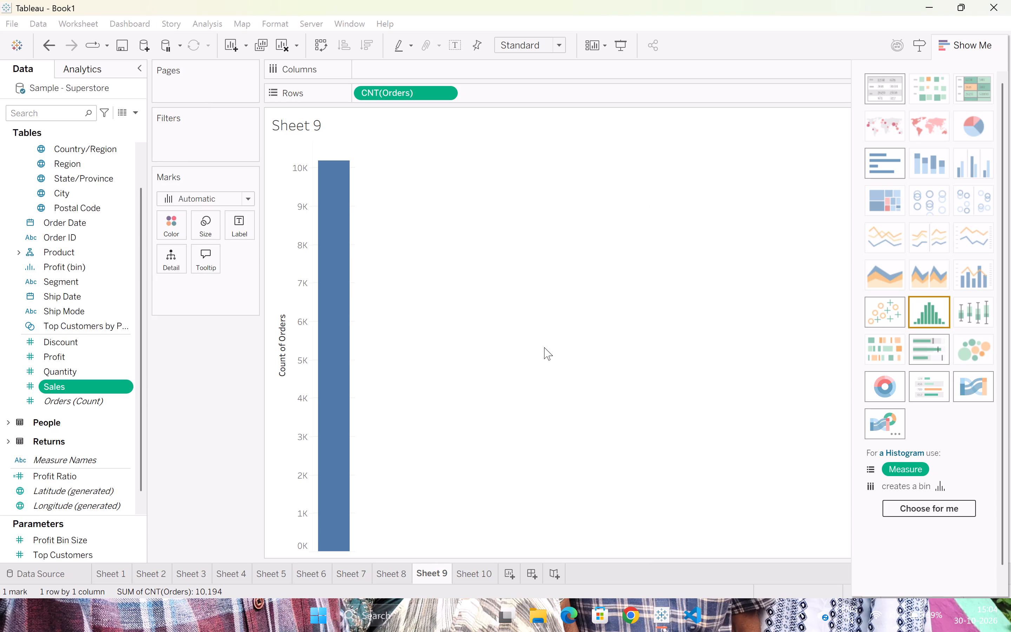
Place Sales (bin) on Sheet 9's Columns to plot the count of orders per sales bin.
drag(75, 280, 362, 82)
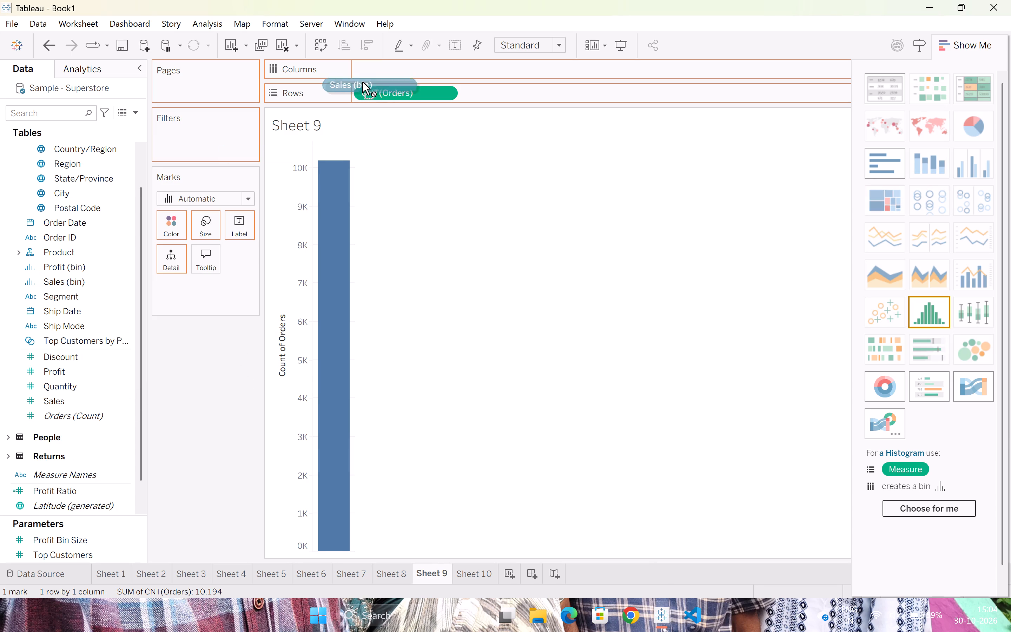
drag(362, 82, 392, 70)
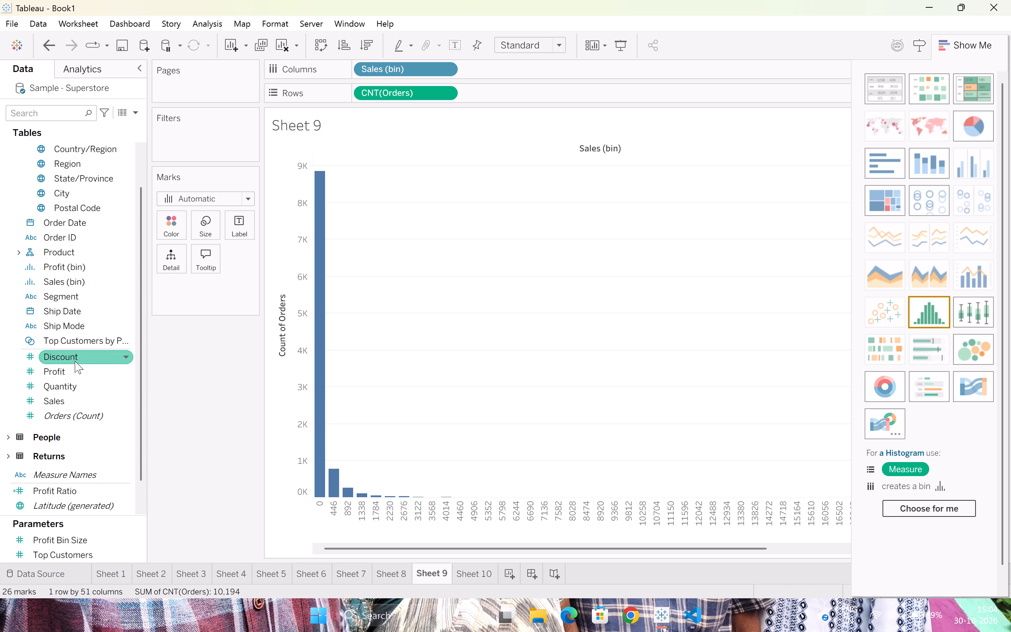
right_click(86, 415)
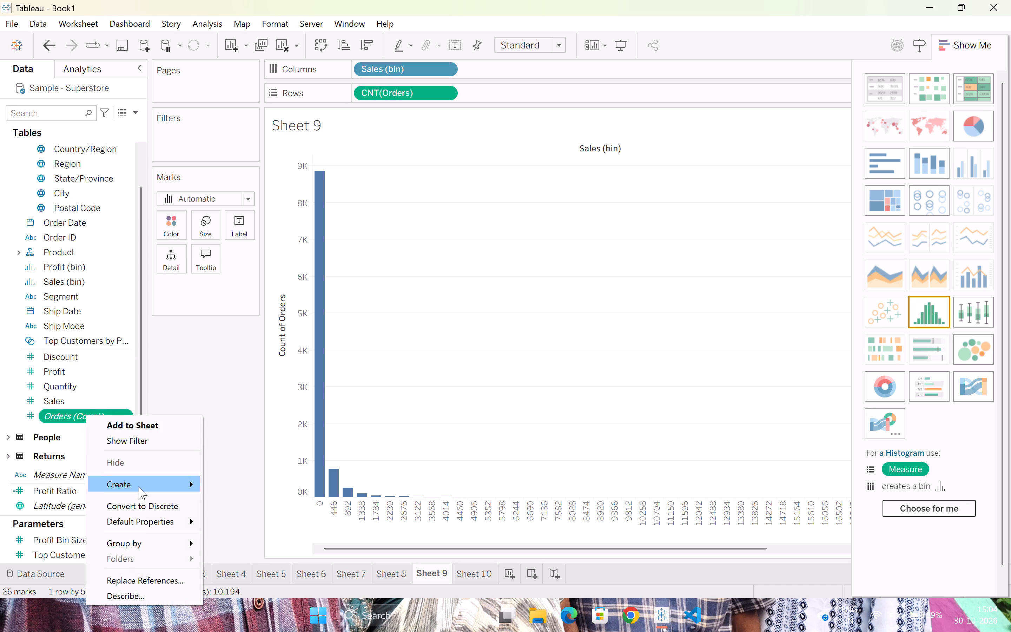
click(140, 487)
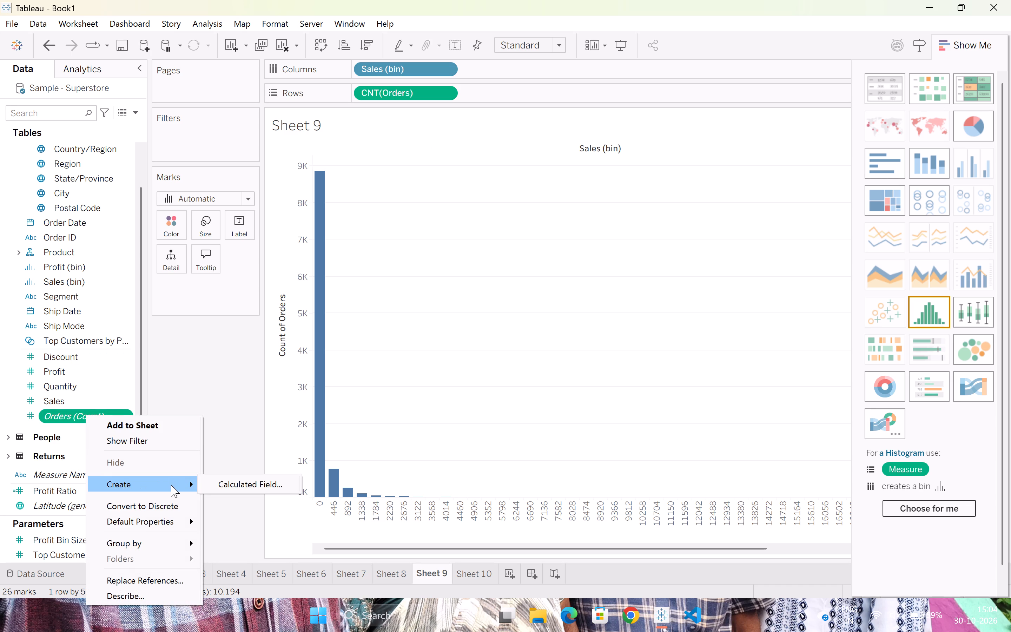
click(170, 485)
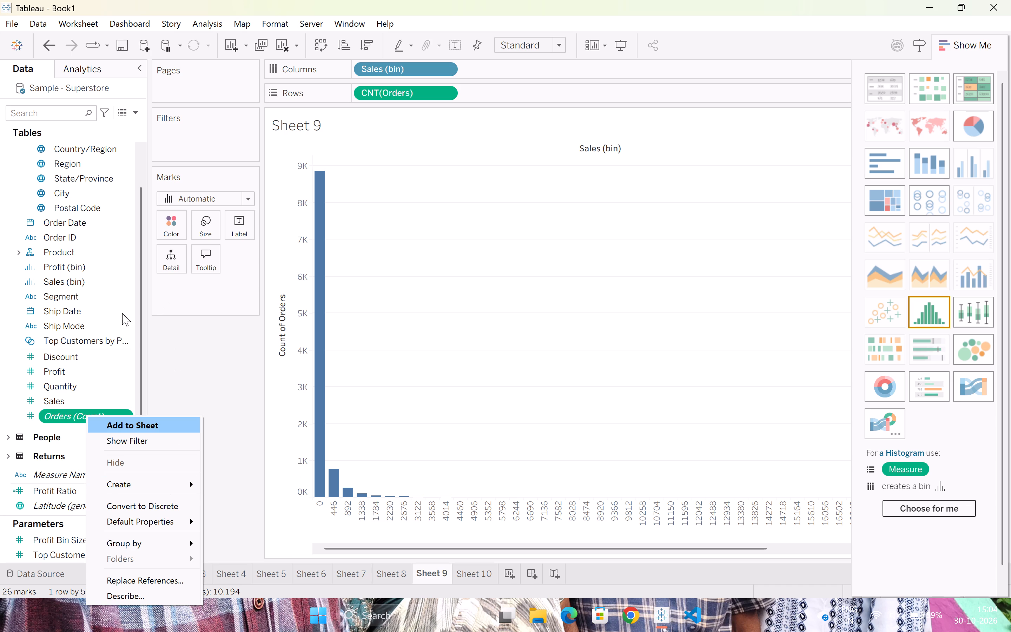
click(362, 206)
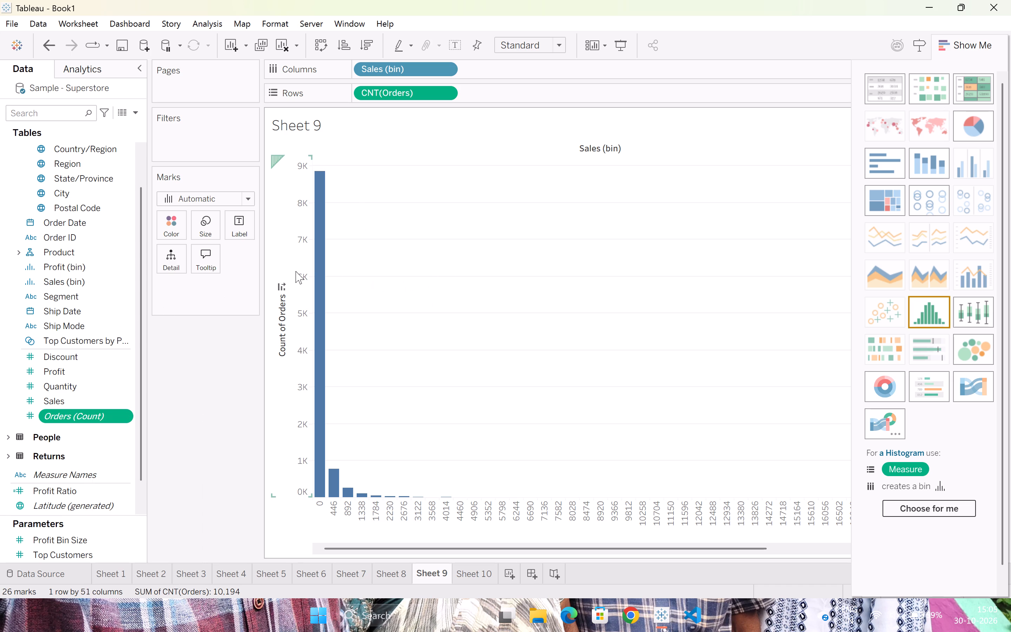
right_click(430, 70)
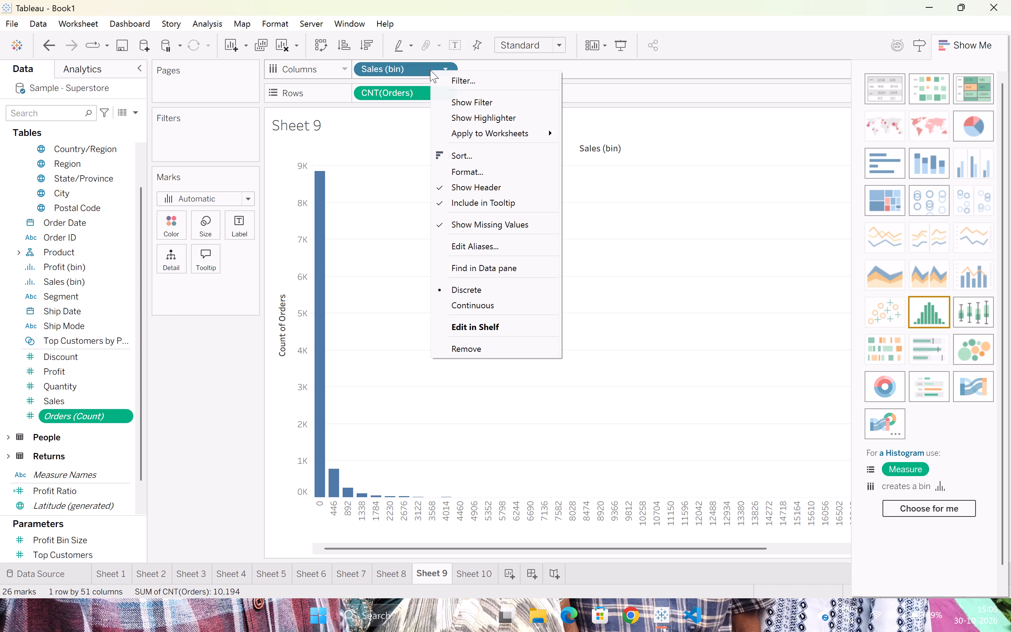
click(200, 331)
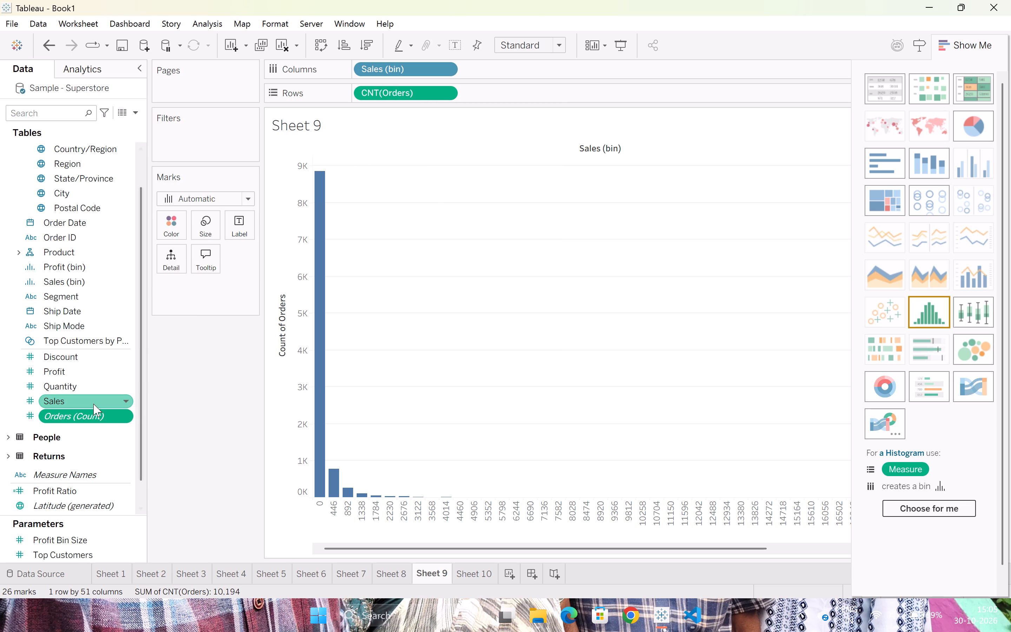
Remove CNT(Orders) from Rows on Sheet 9, leaving only Sales (bin) on Columns.
drag(93, 404, 477, 105)
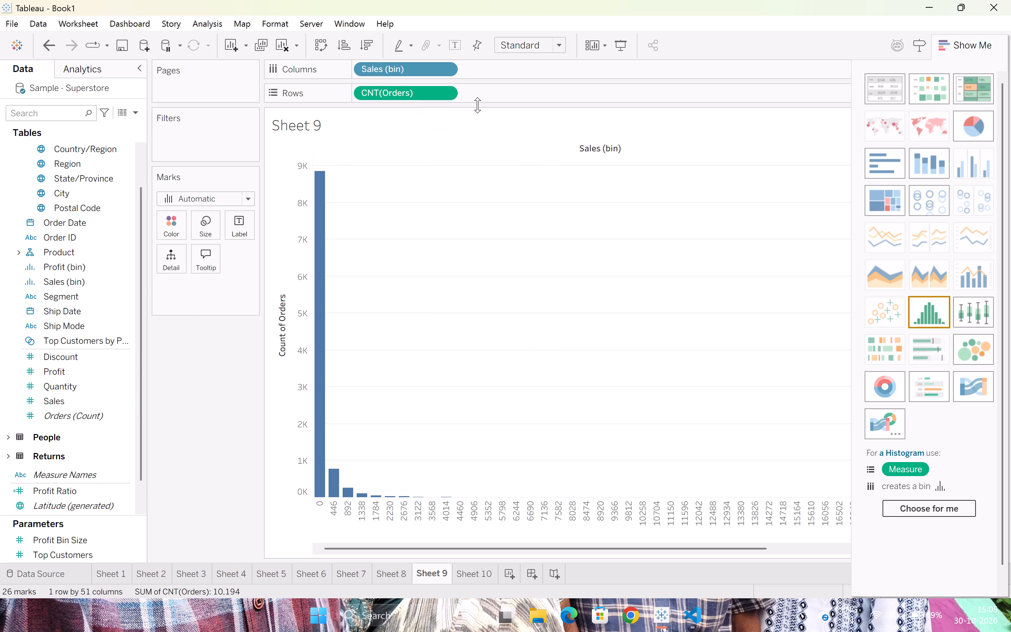
drag(444, 90, 179, 222)
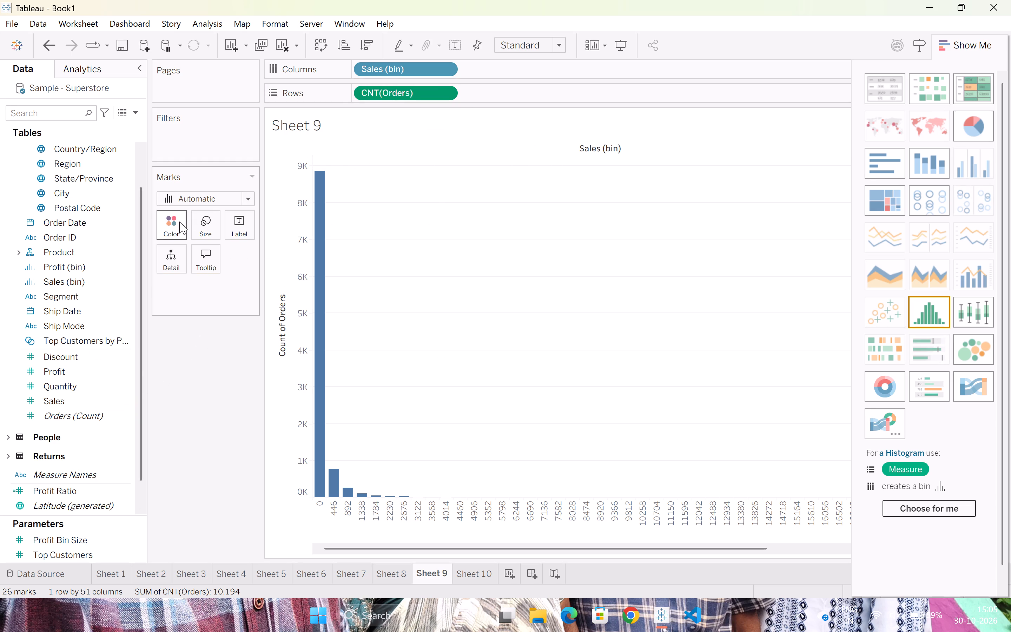
drag(416, 94, 37, 287)
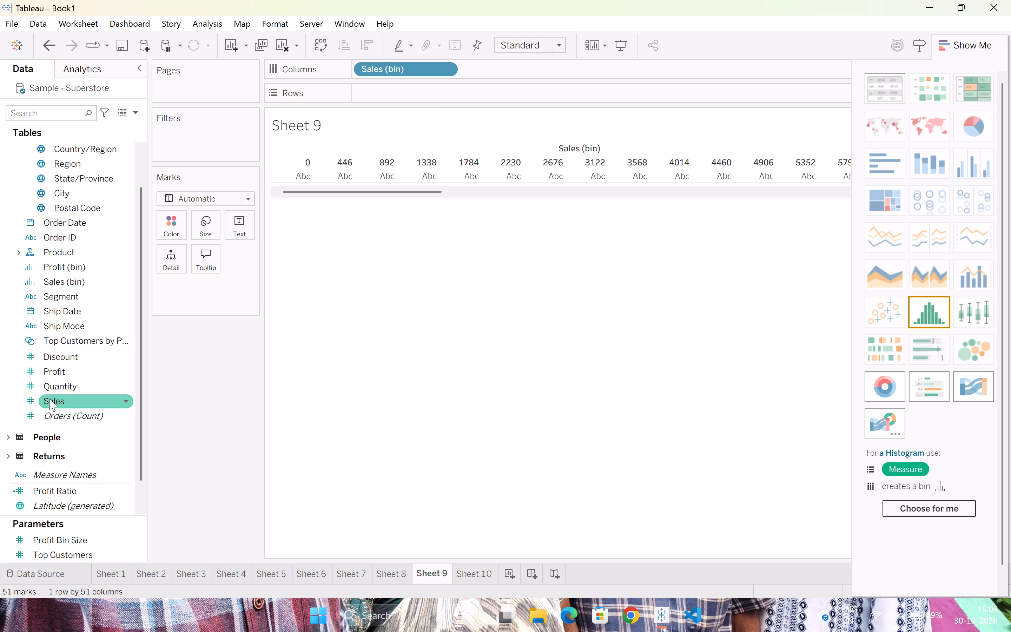
Create a calculated field from Sales with the formula [Sales], keeping the default name.
scroll(49, 399, up, 3)
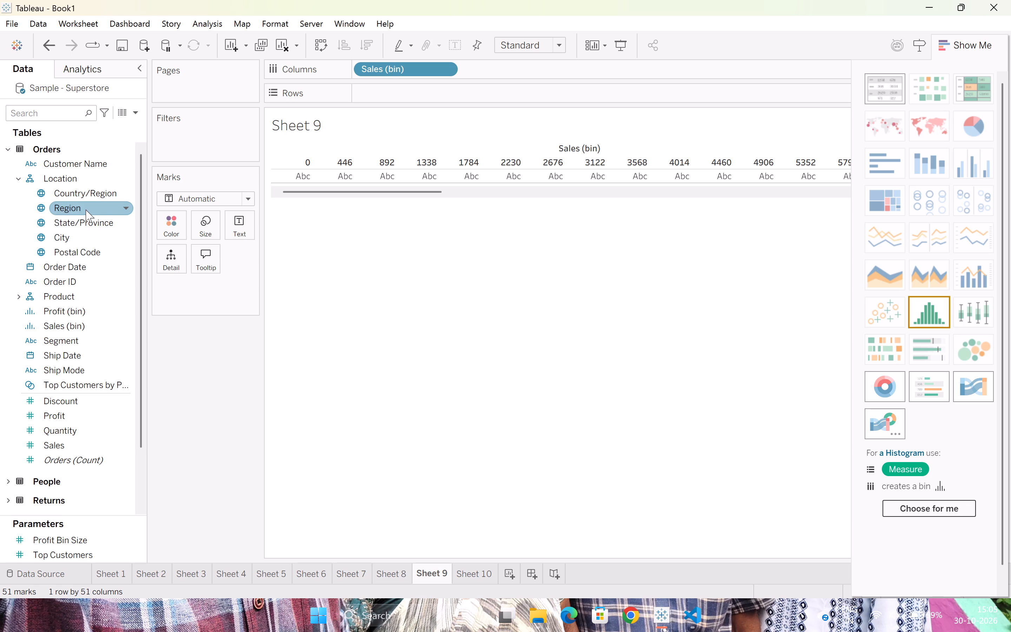
scroll(105, 399, down, 5)
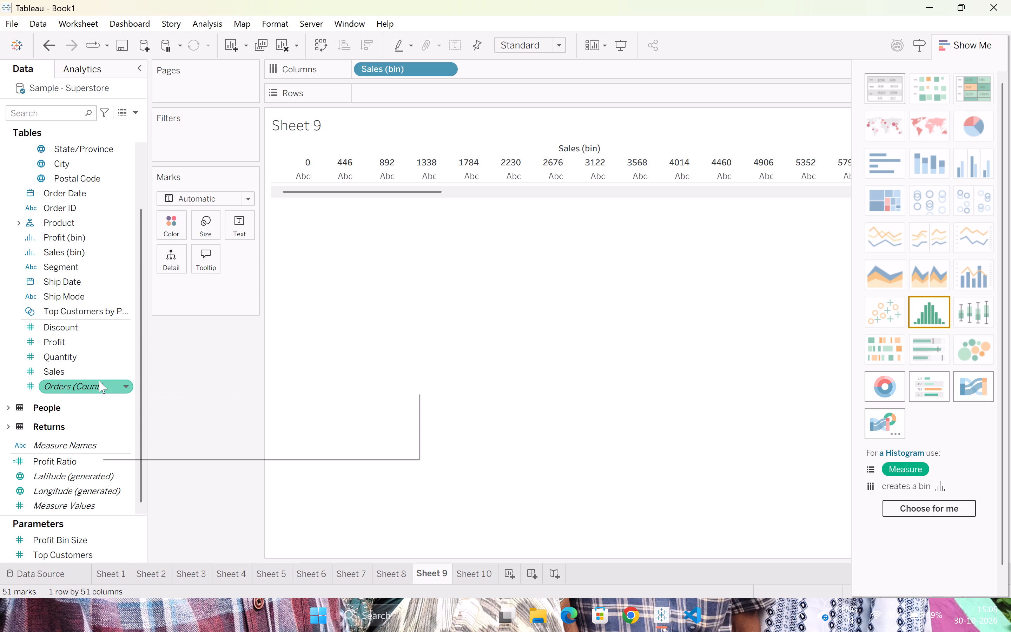
scroll(99, 381, up, 1)
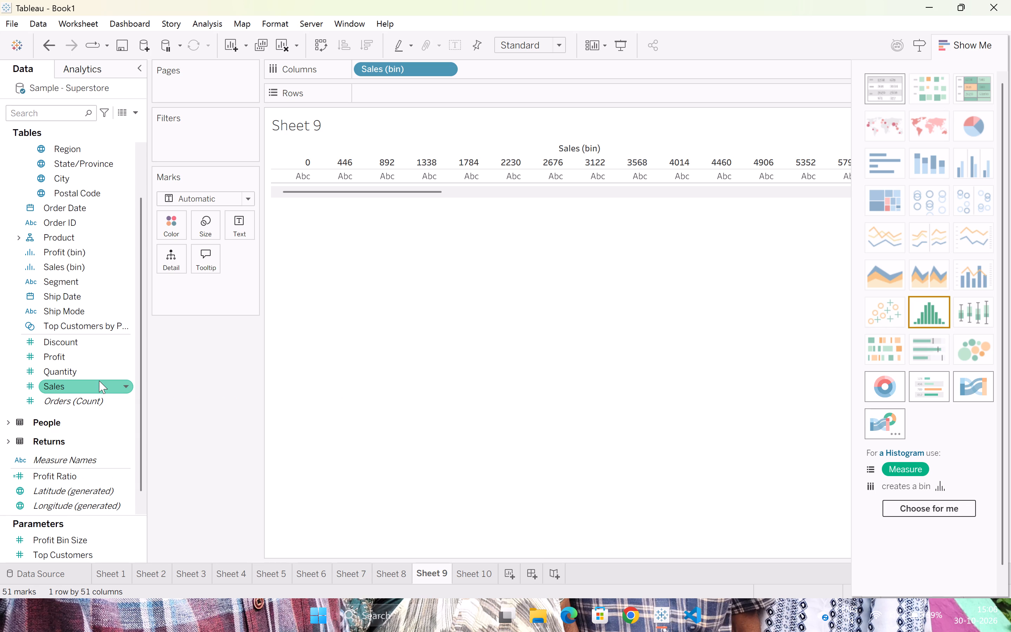
right_click(93, 385)
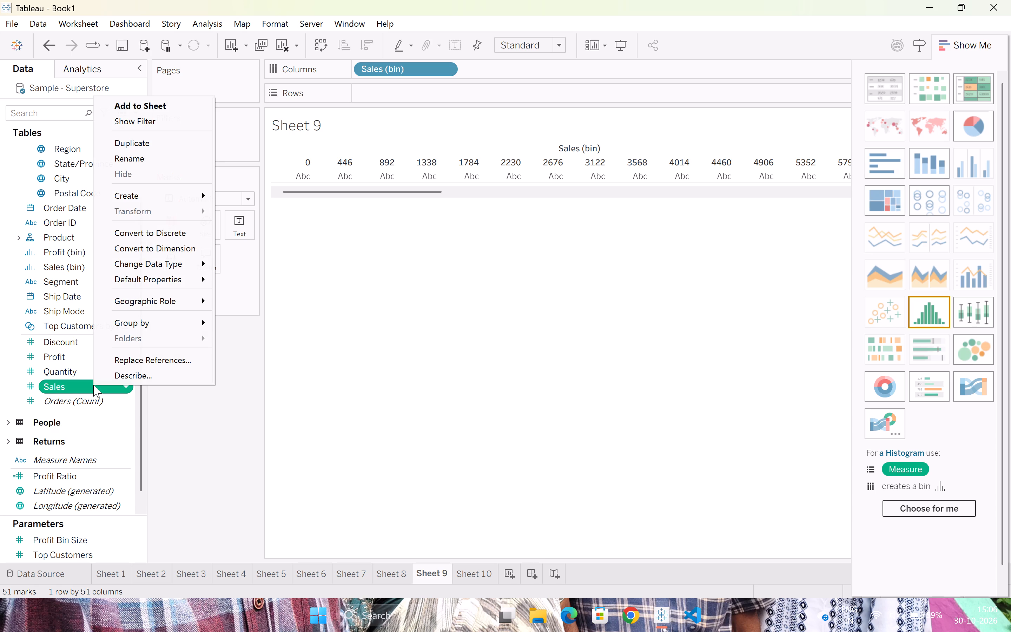
click(178, 197)
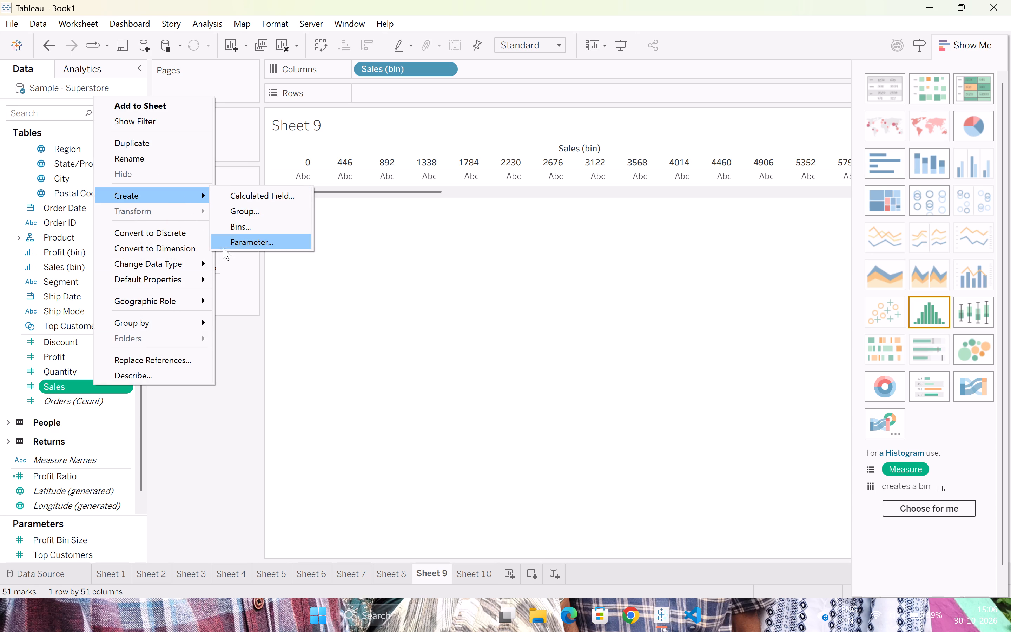
click(226, 202)
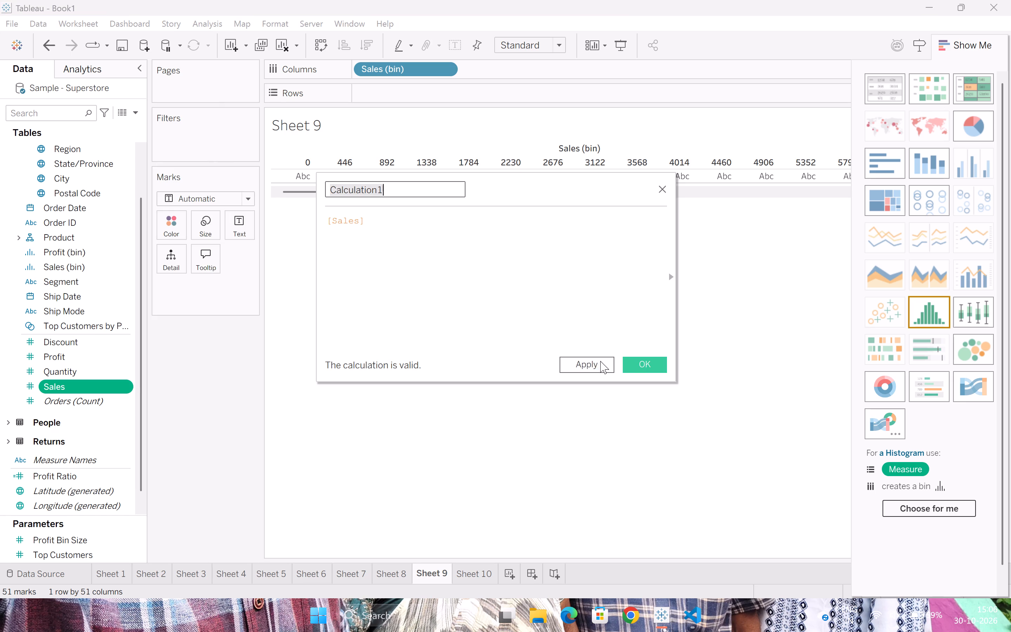
click(639, 361)
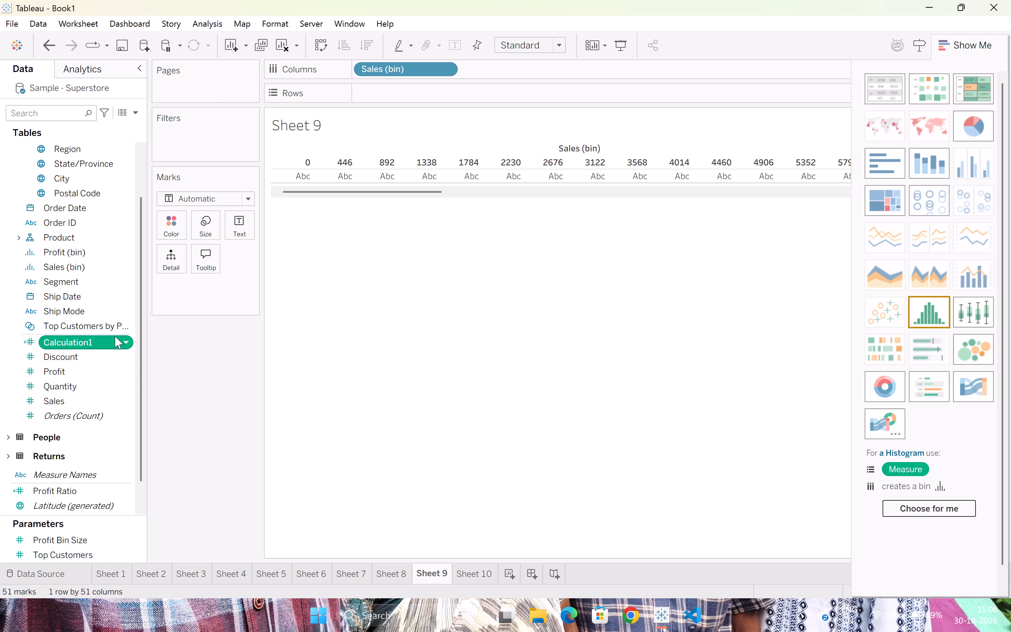
click(122, 341)
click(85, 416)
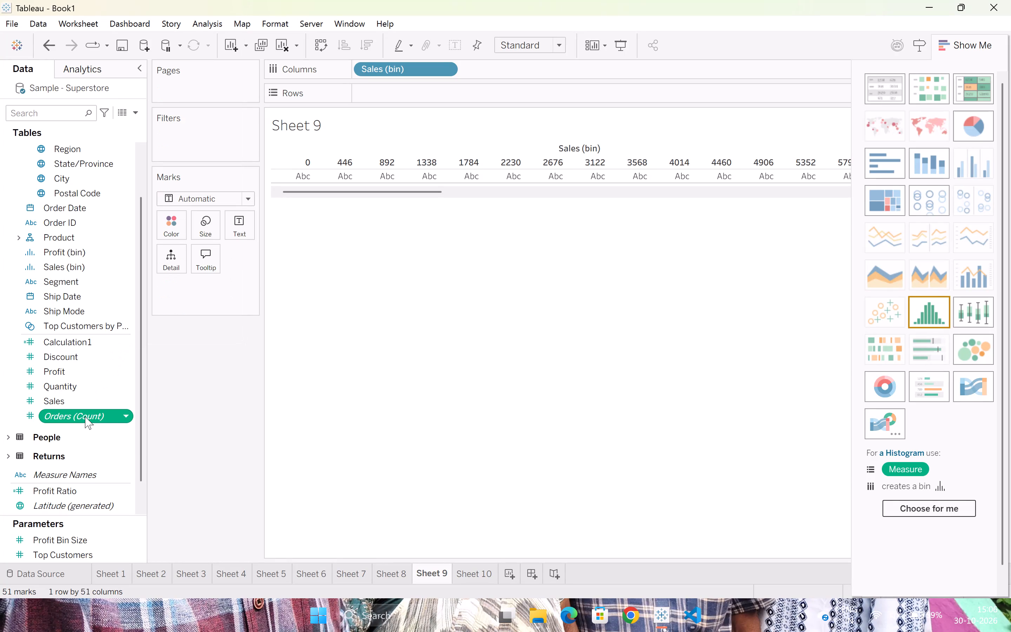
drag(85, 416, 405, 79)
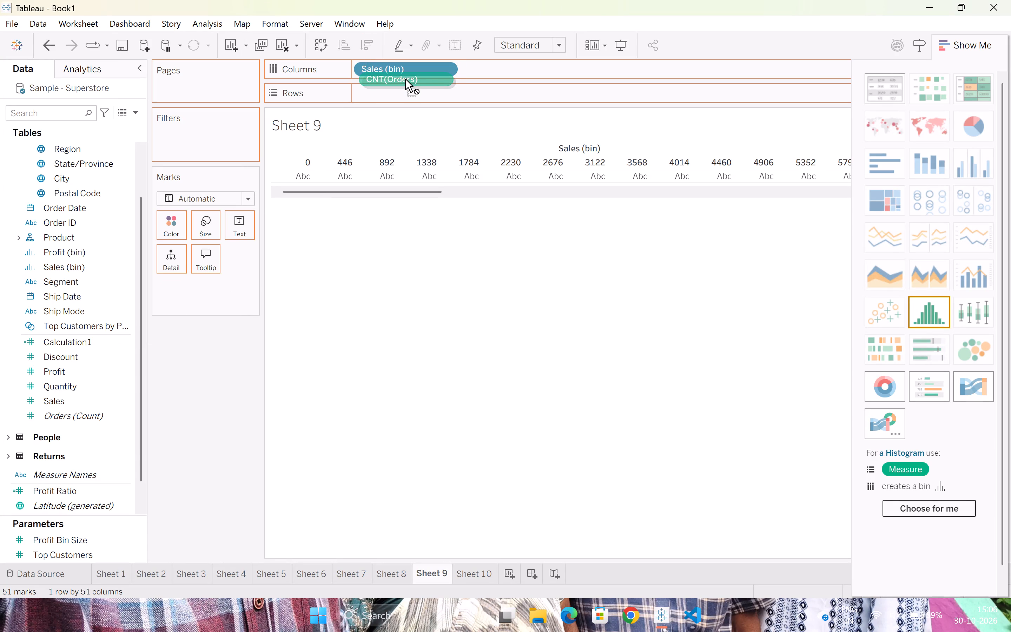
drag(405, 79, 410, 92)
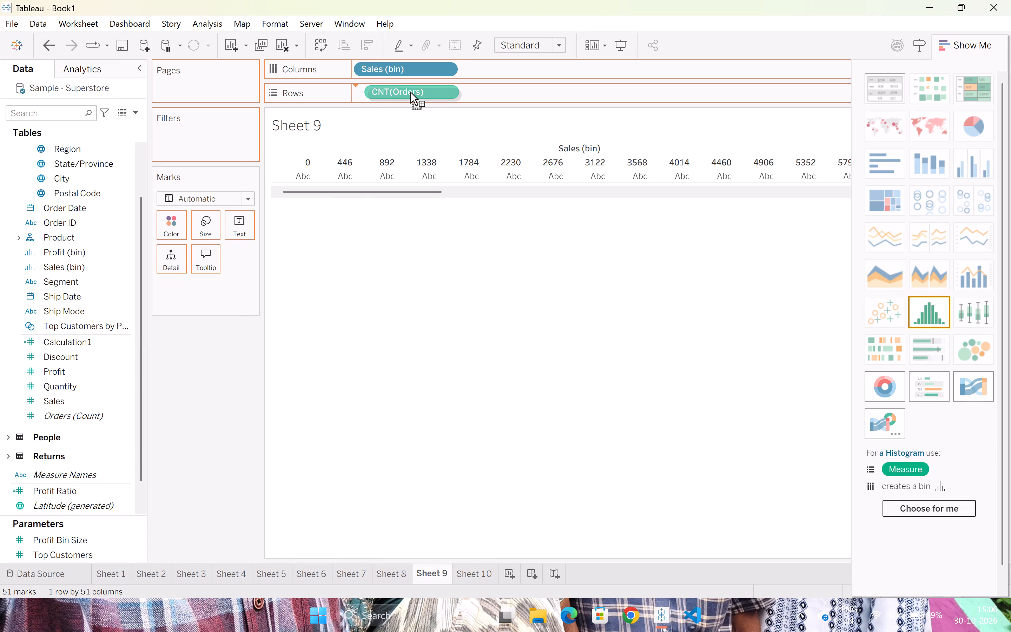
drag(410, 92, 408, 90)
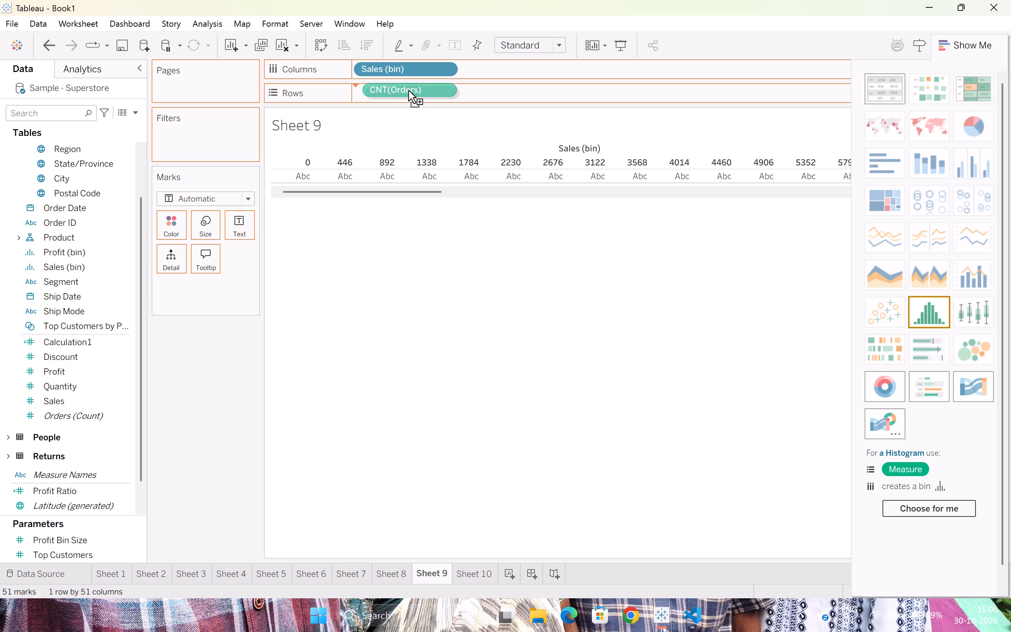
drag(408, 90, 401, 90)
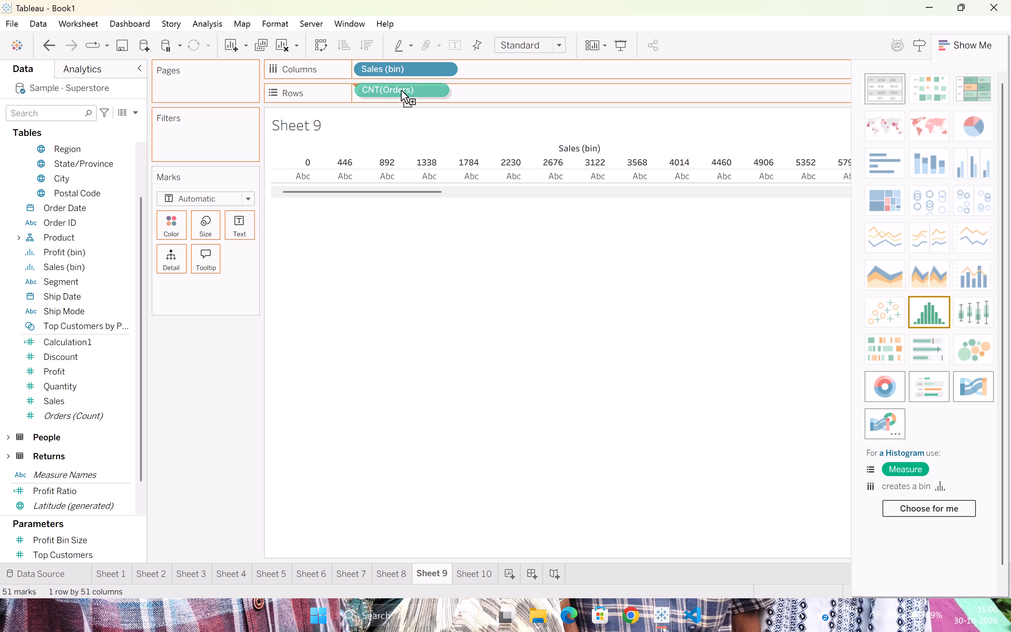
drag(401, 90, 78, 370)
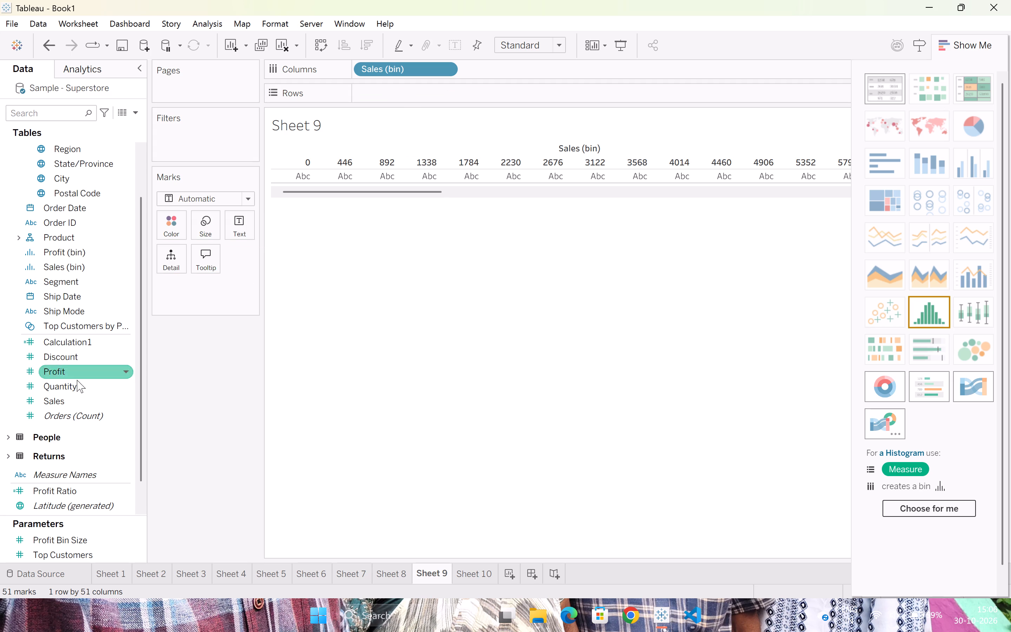
Add Sales to Rows on Sheet 9 to plot the sum of sales per Sales (bin).
drag(74, 400, 390, 119)
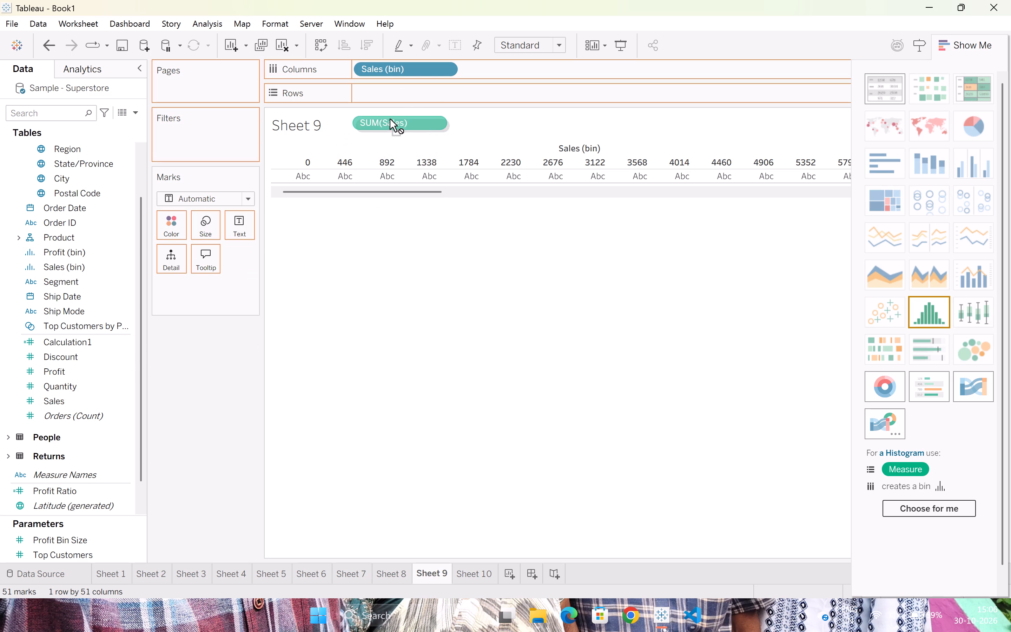
drag(390, 119, 410, 94)
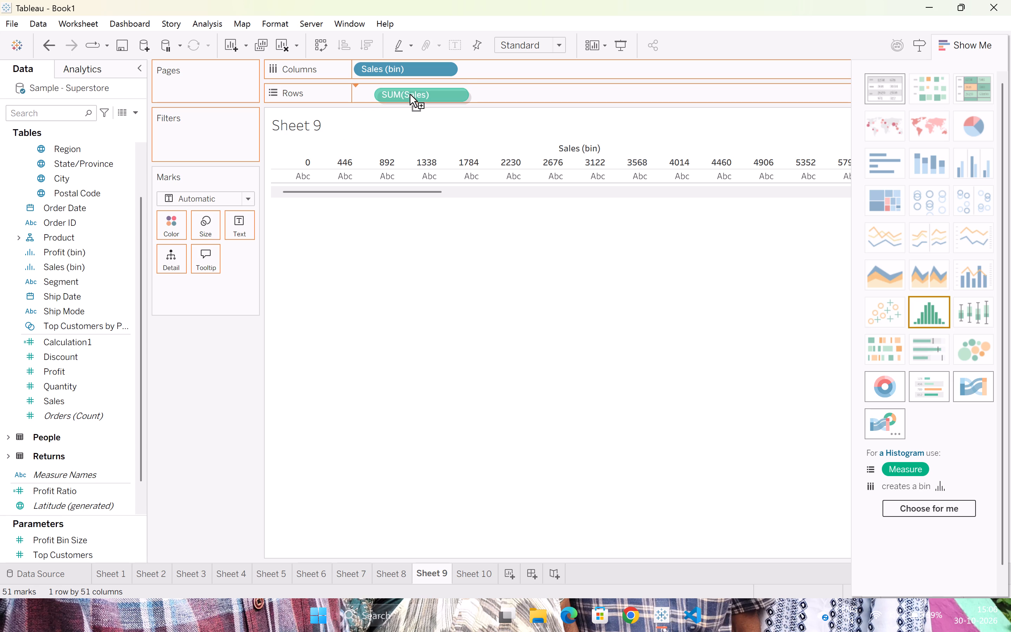
drag(410, 94, 409, 96)
click(409, 96)
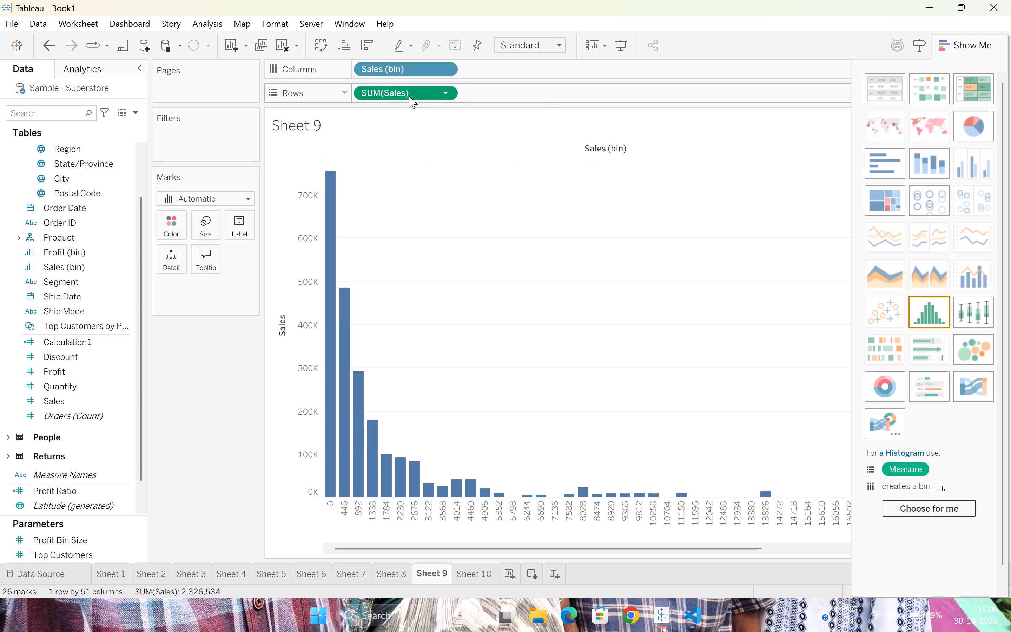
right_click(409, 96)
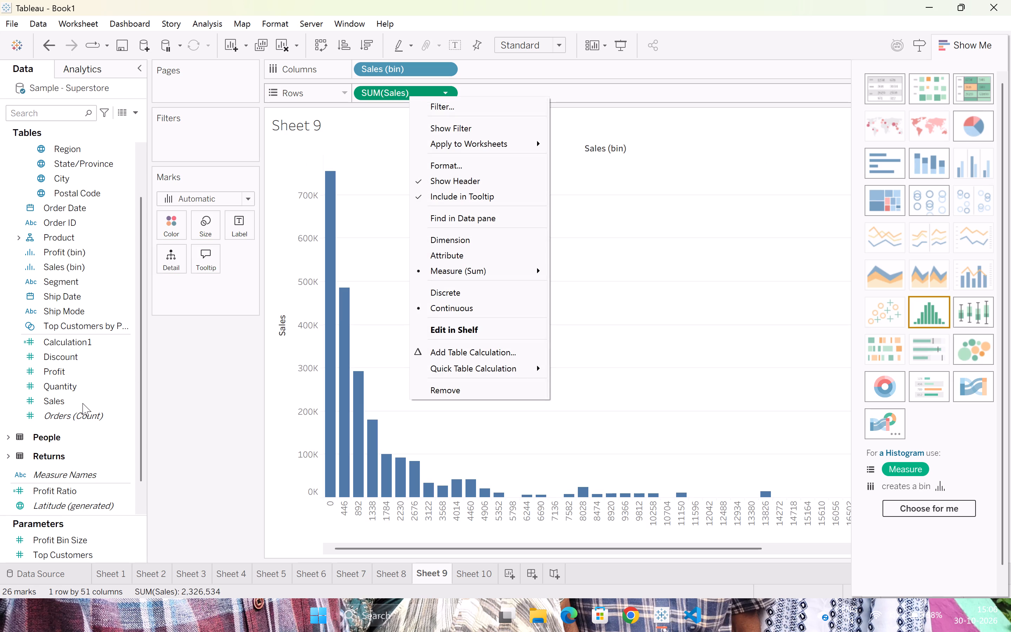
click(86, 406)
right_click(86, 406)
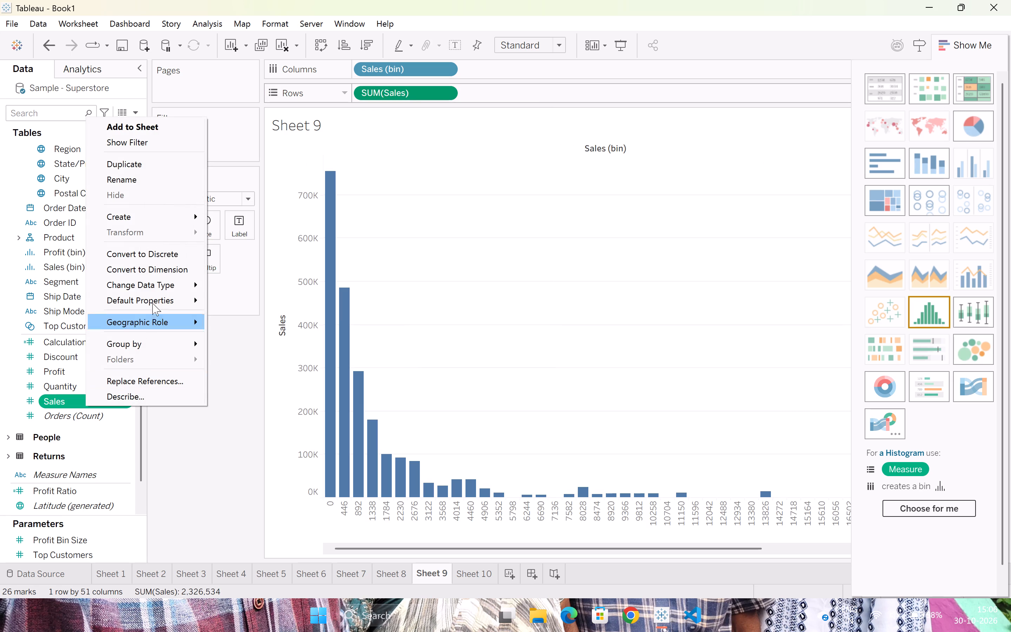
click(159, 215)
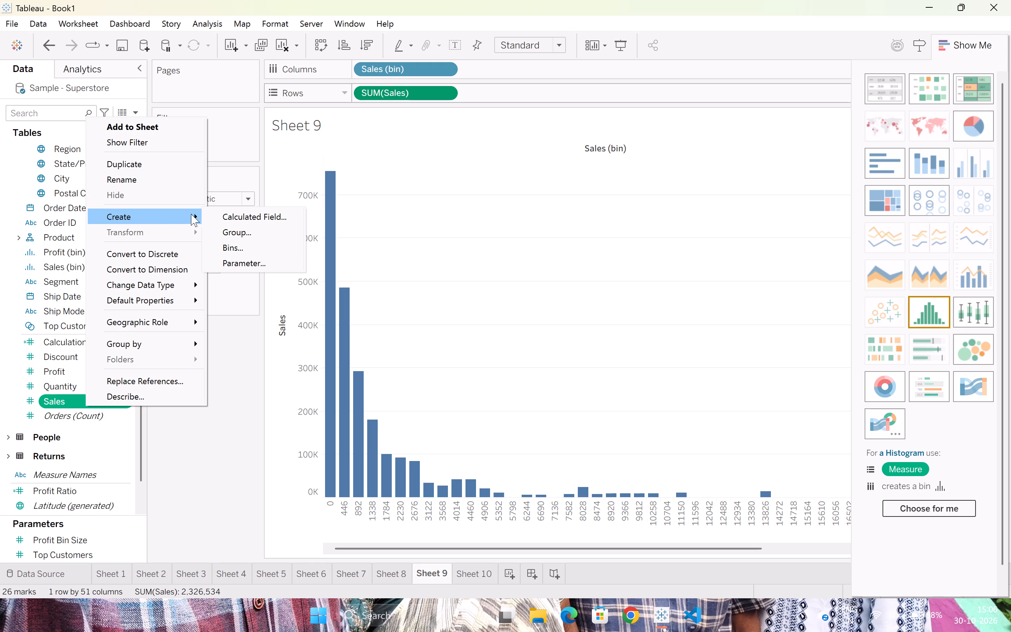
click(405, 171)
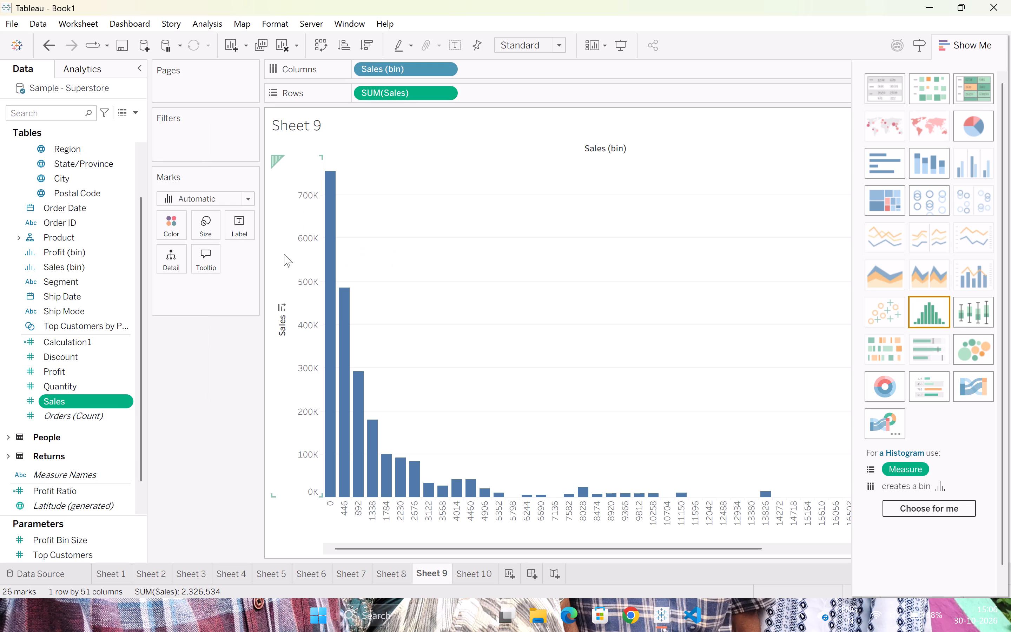
On Sheet 10, place Category from the Product hierarchy on Columns.
click(473, 569)
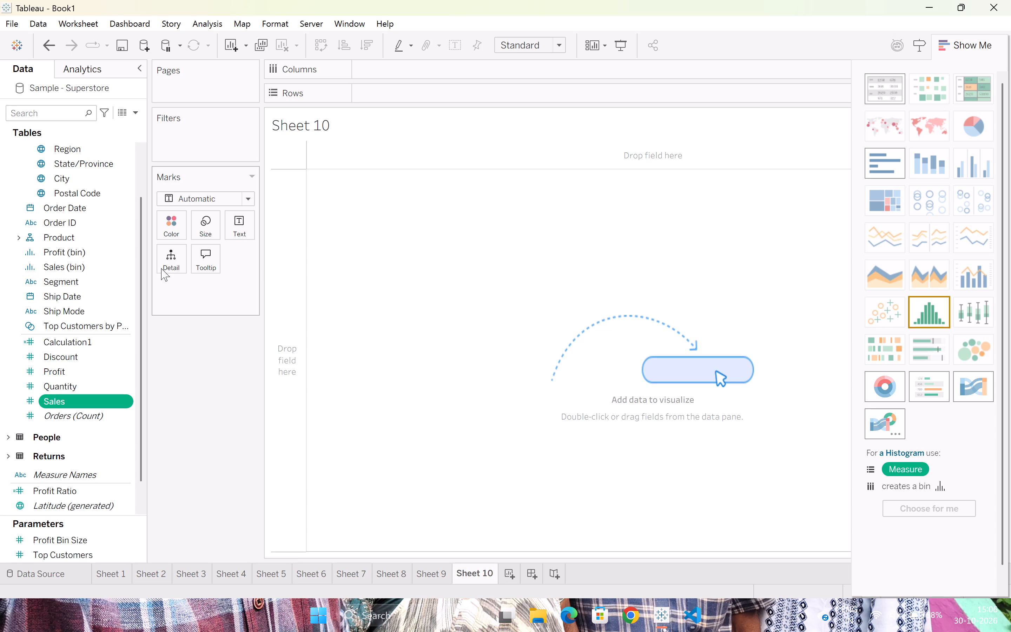
scroll(92, 294, up, 3)
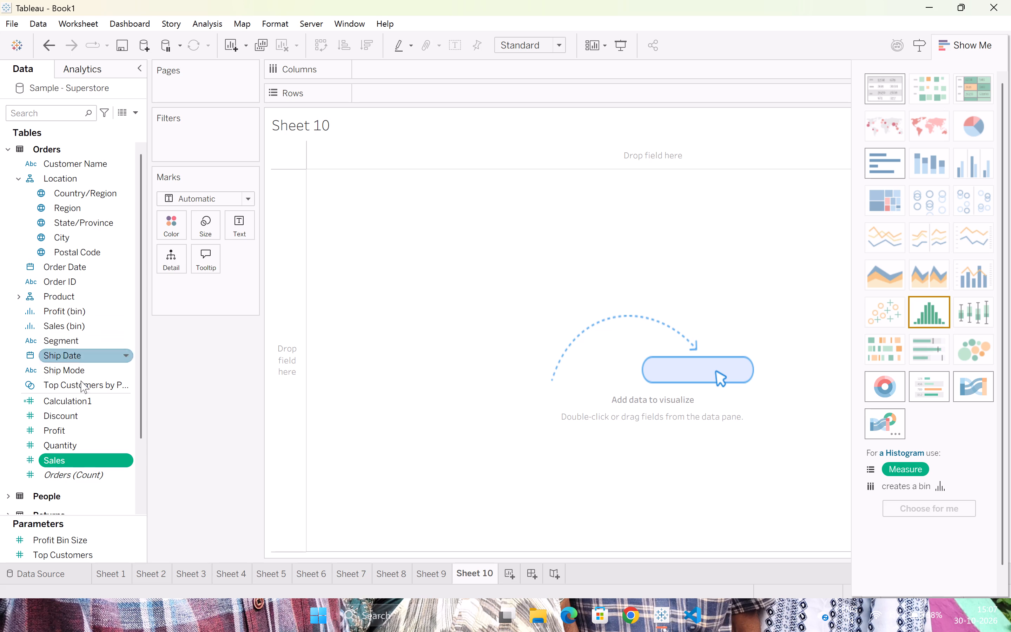
scroll(79, 424, down, 2)
scroll(79, 426, up, 1)
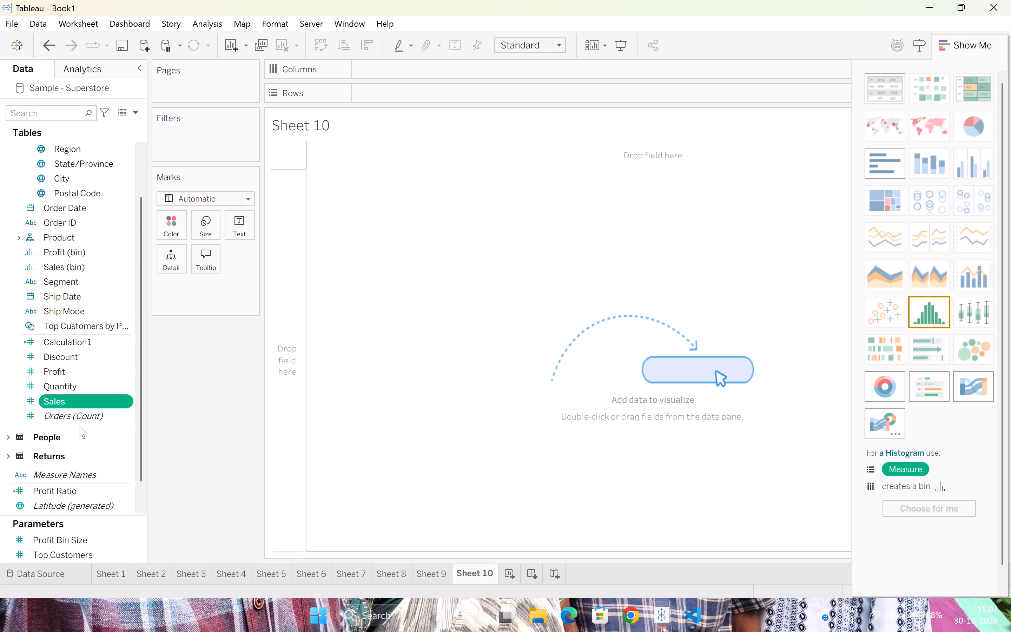
scroll(79, 426, up, 2)
click(72, 490)
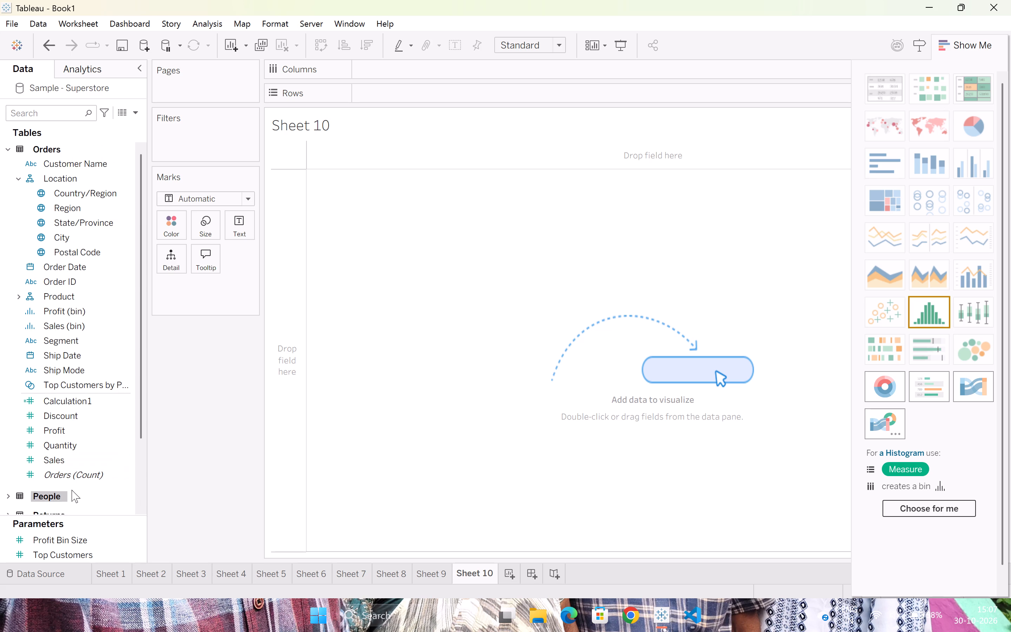
scroll(72, 490, down, 2)
click(7, 408)
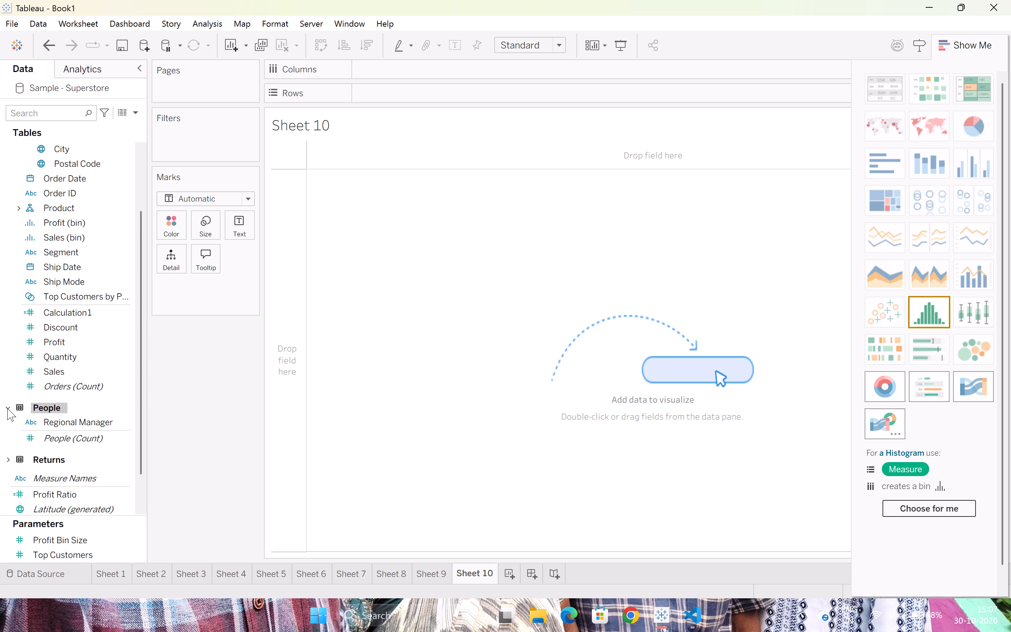
click(9, 459)
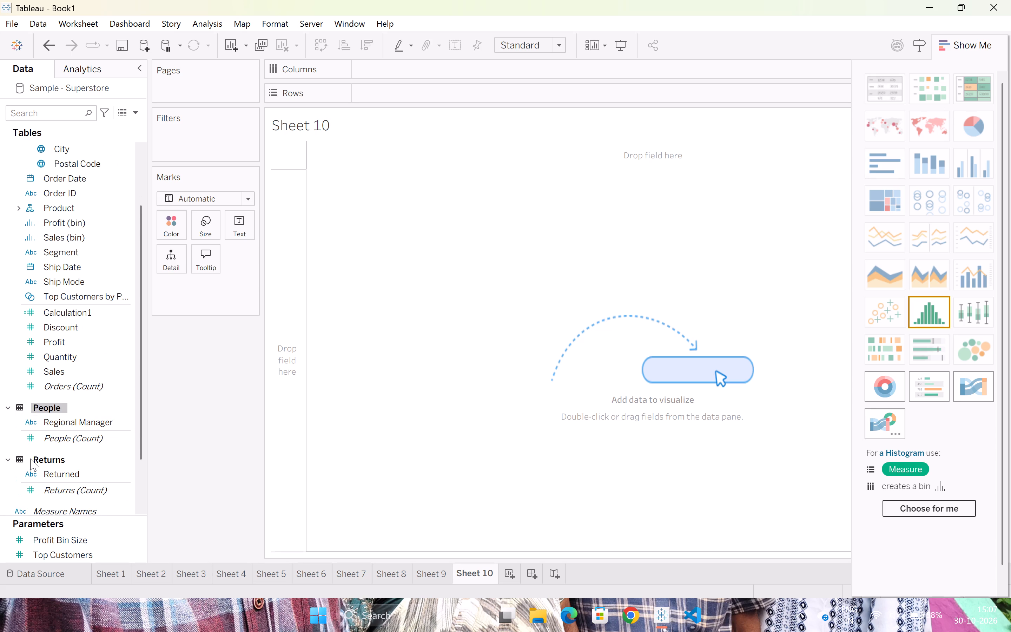
scroll(33, 459, up, 4)
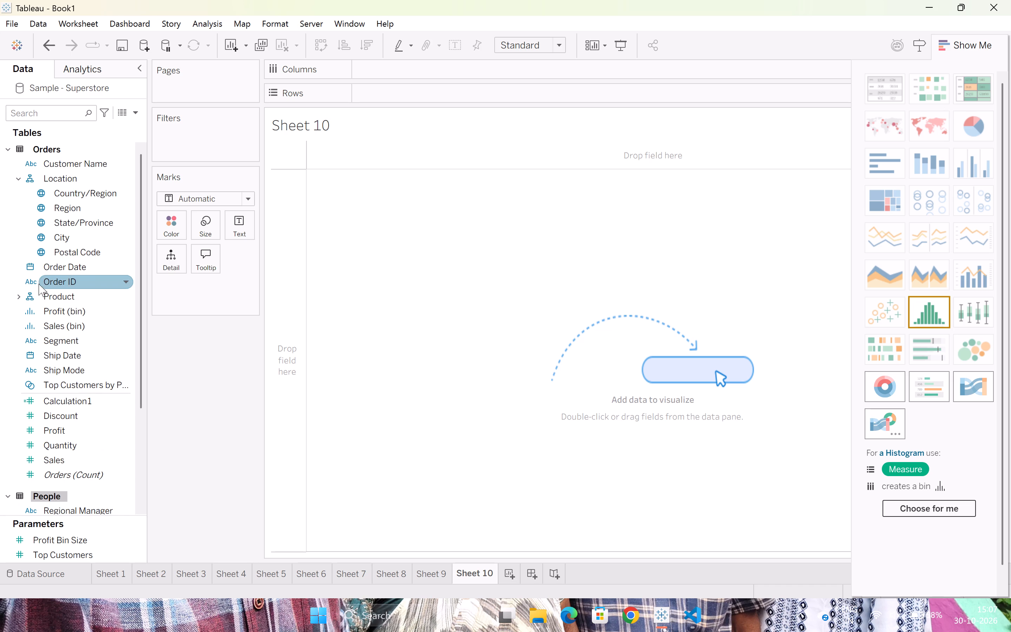
click(20, 295)
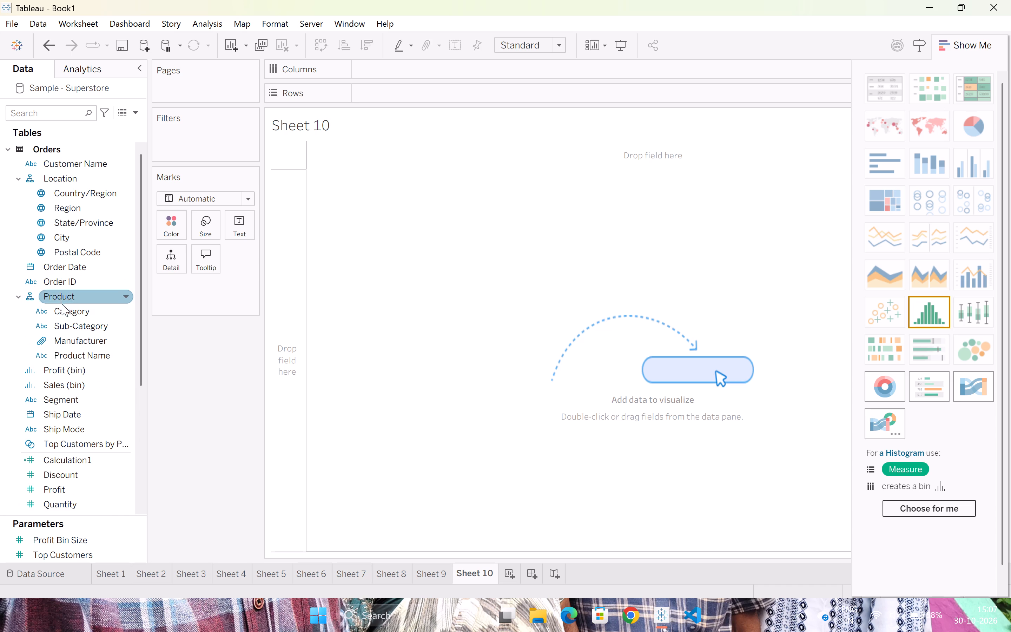
drag(68, 310, 321, 70)
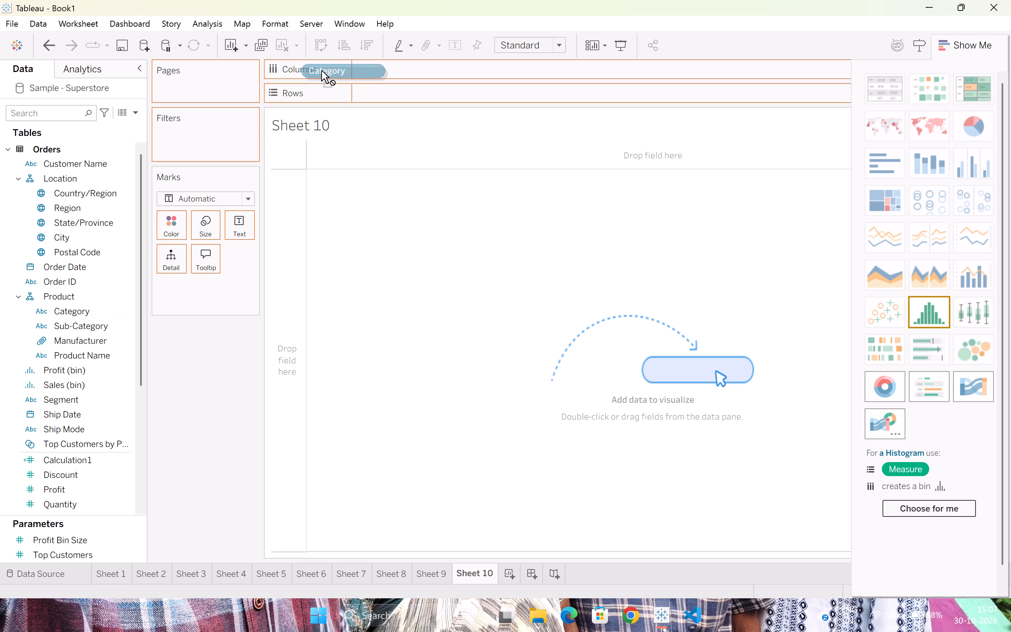
drag(321, 70, 377, 71)
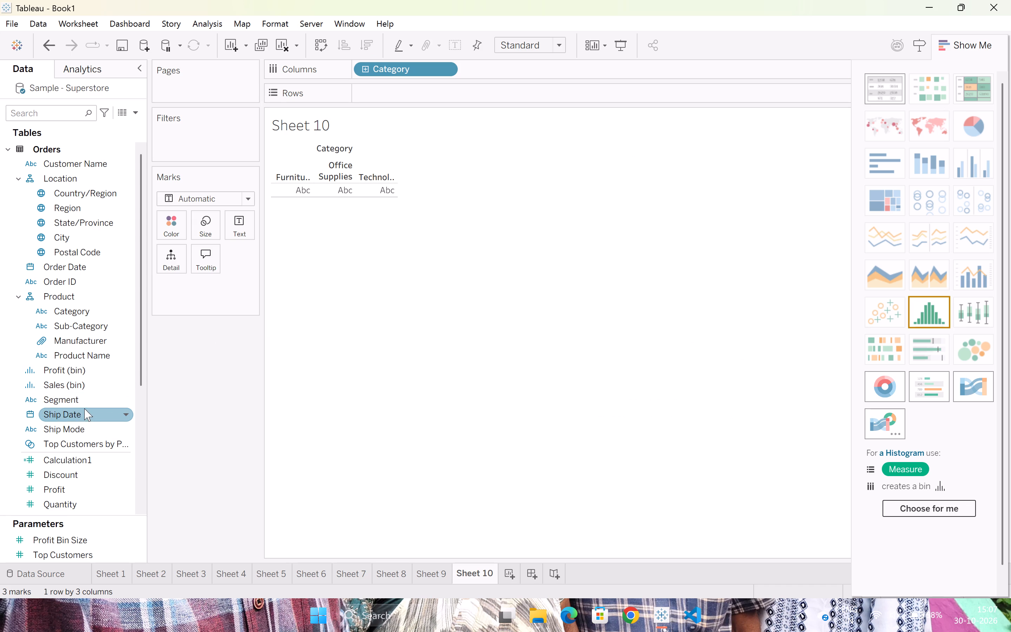
Add Sales to Rows on Sheet 10 to chart the sum of sales by category.
scroll(88, 482, down, 1)
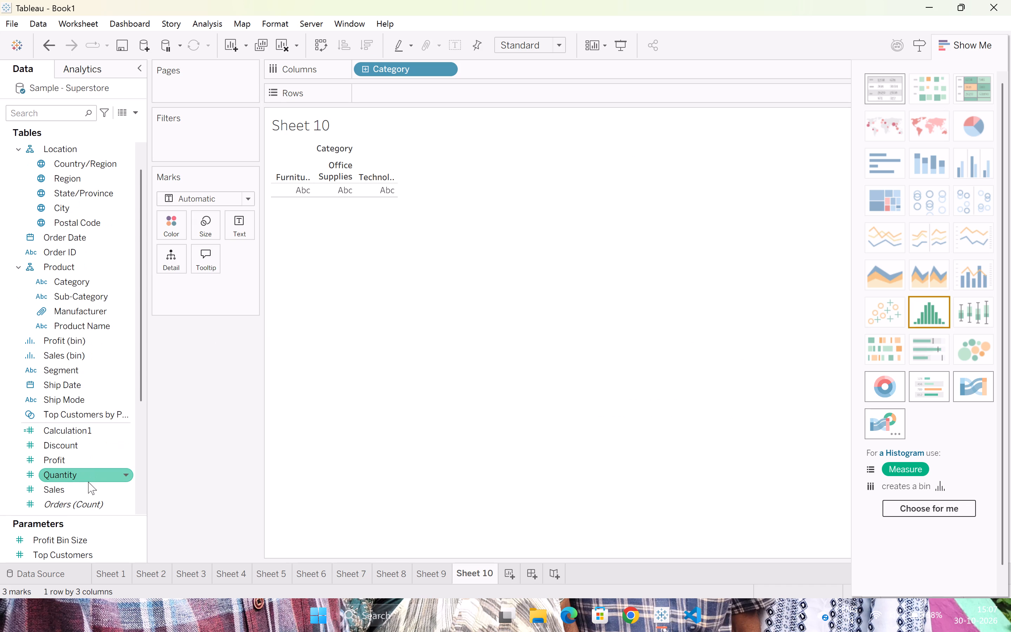
click(89, 473)
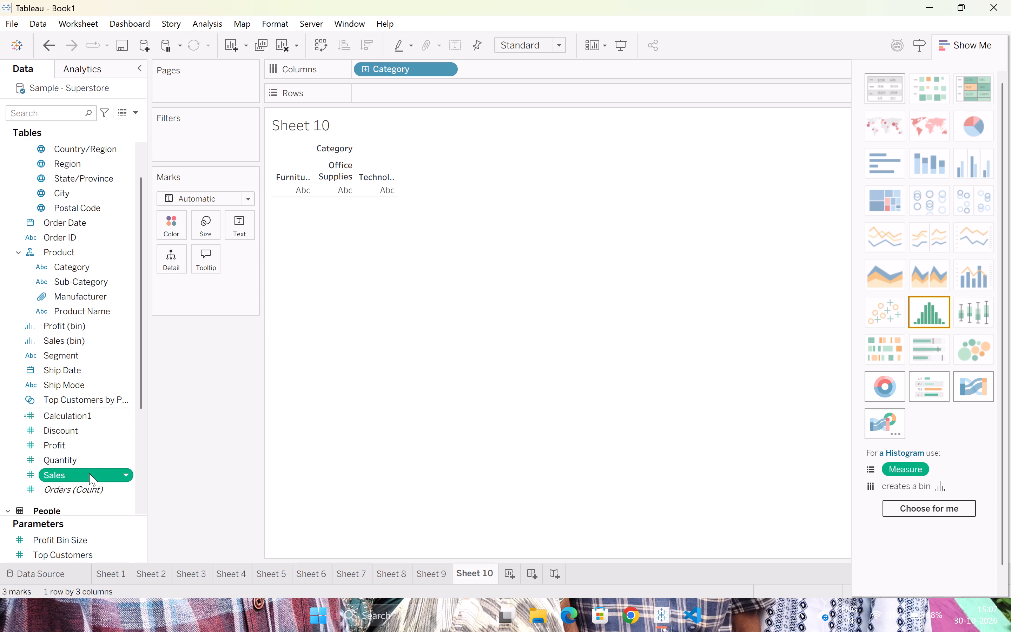
drag(89, 473, 393, 97)
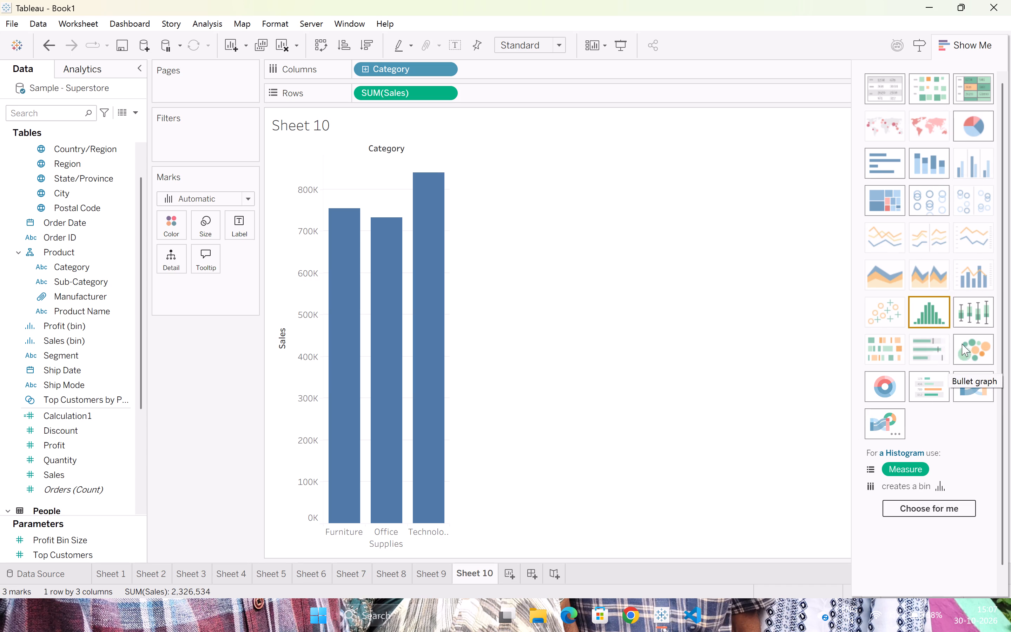
Convert Sheet 10's category sales bar chart to a box-and-whisker plot.
click(969, 306)
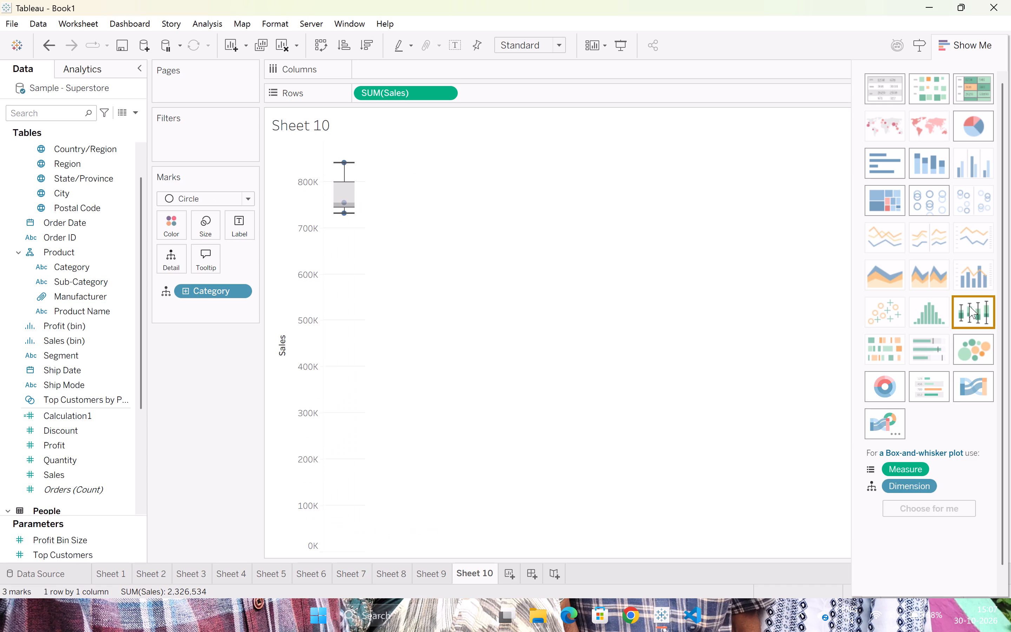
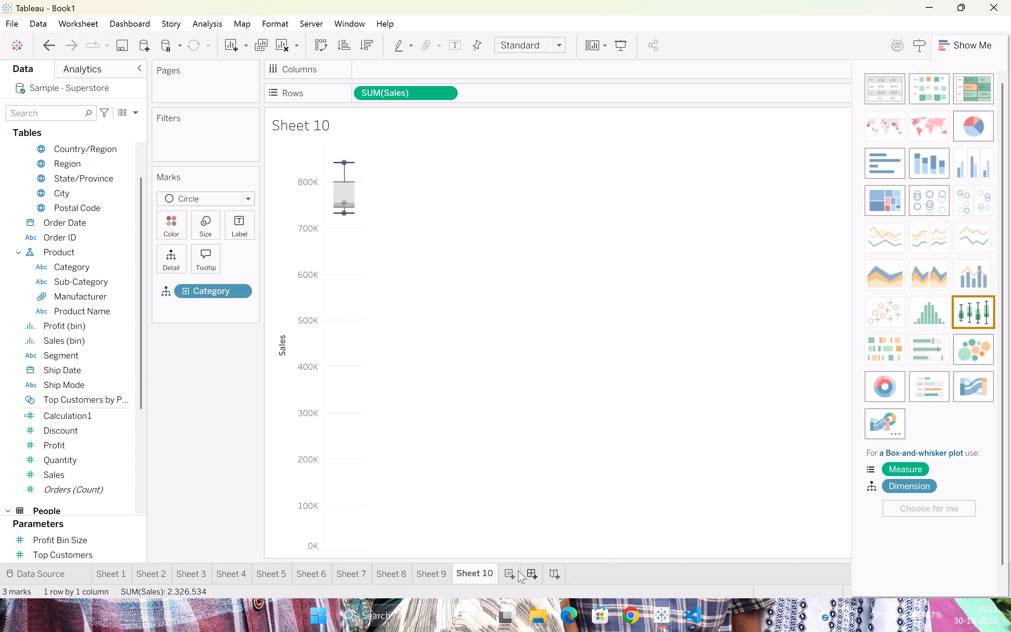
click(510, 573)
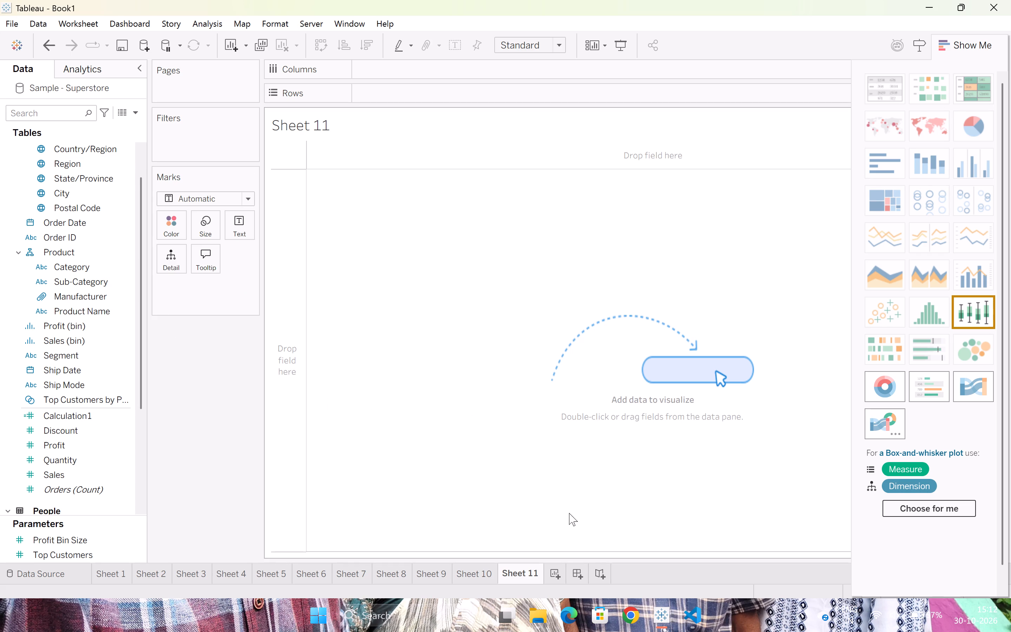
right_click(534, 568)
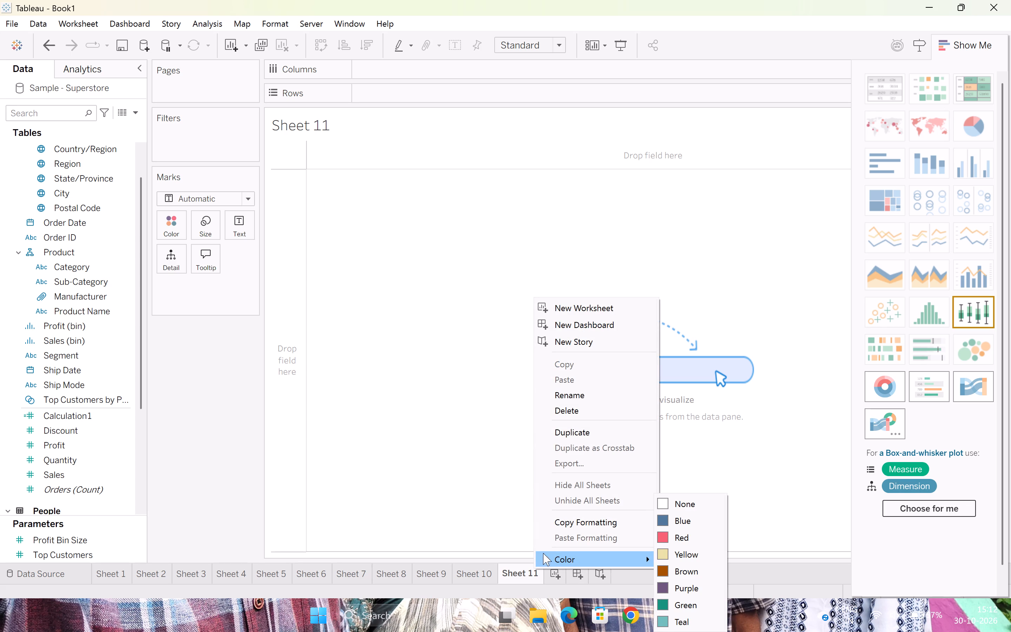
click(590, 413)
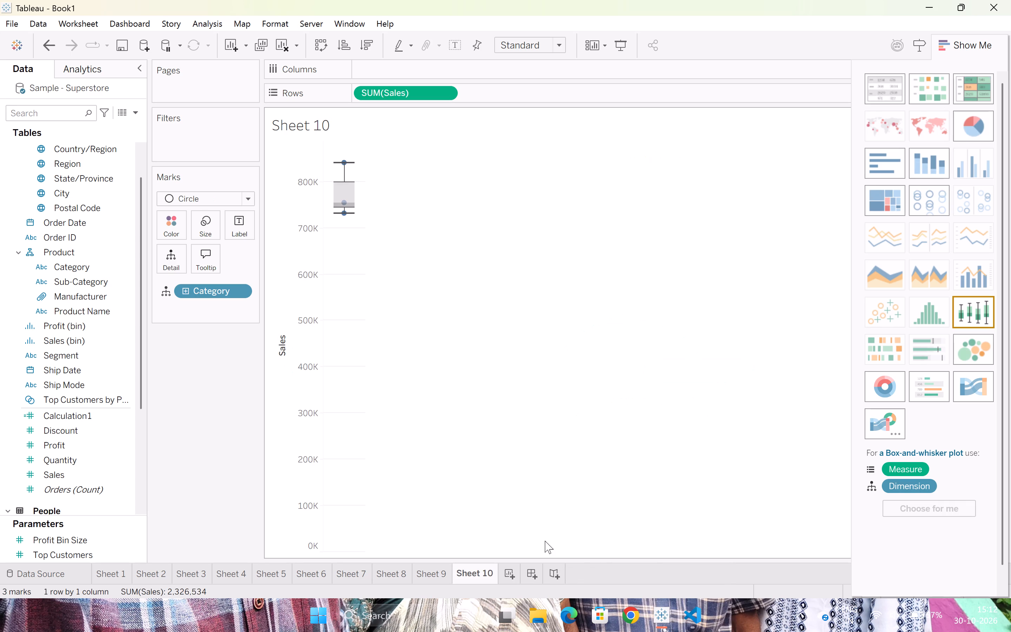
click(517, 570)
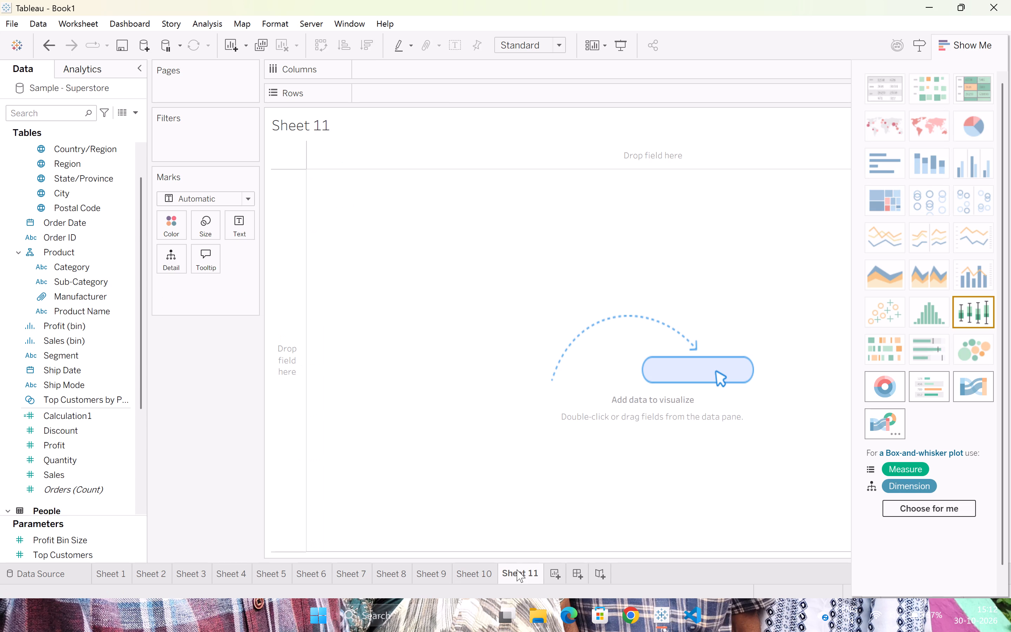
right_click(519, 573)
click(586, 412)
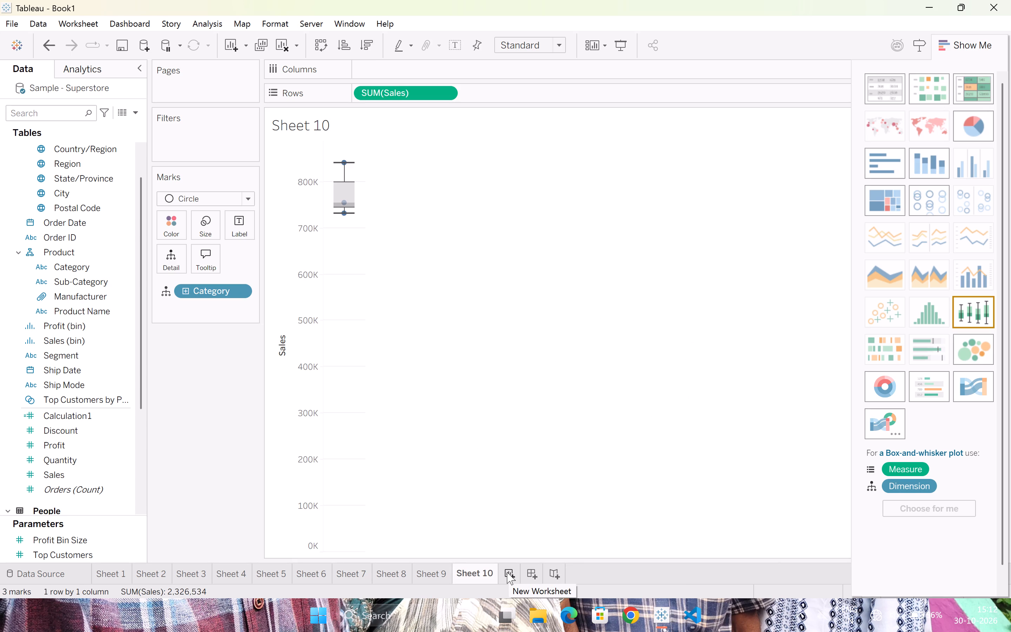
Create a new dashboard and place Sheet 1's category sales bar chart on it.
click(531, 576)
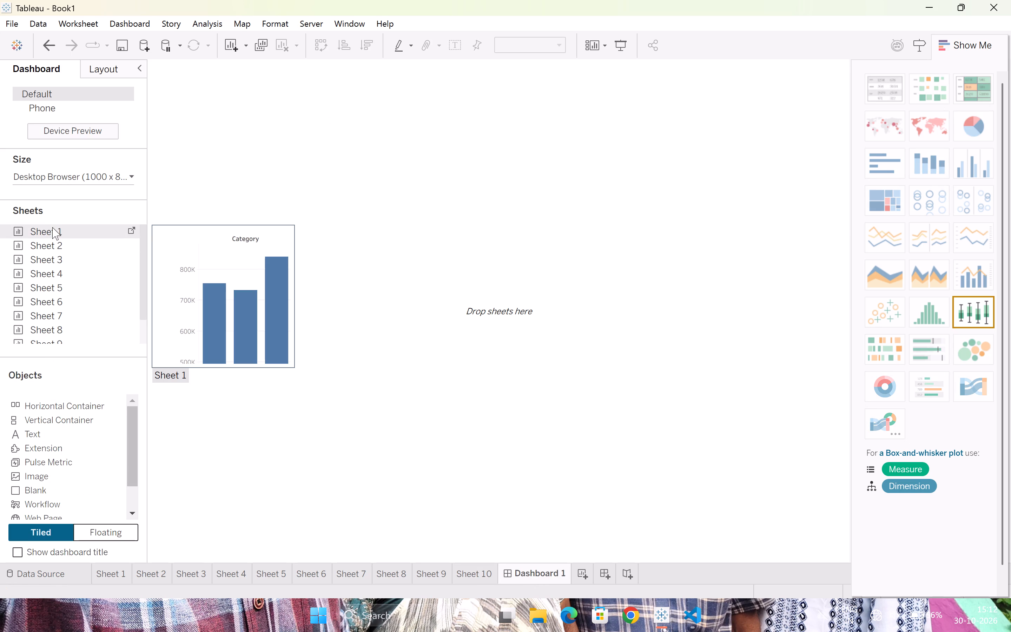
drag(52, 227, 227, 116)
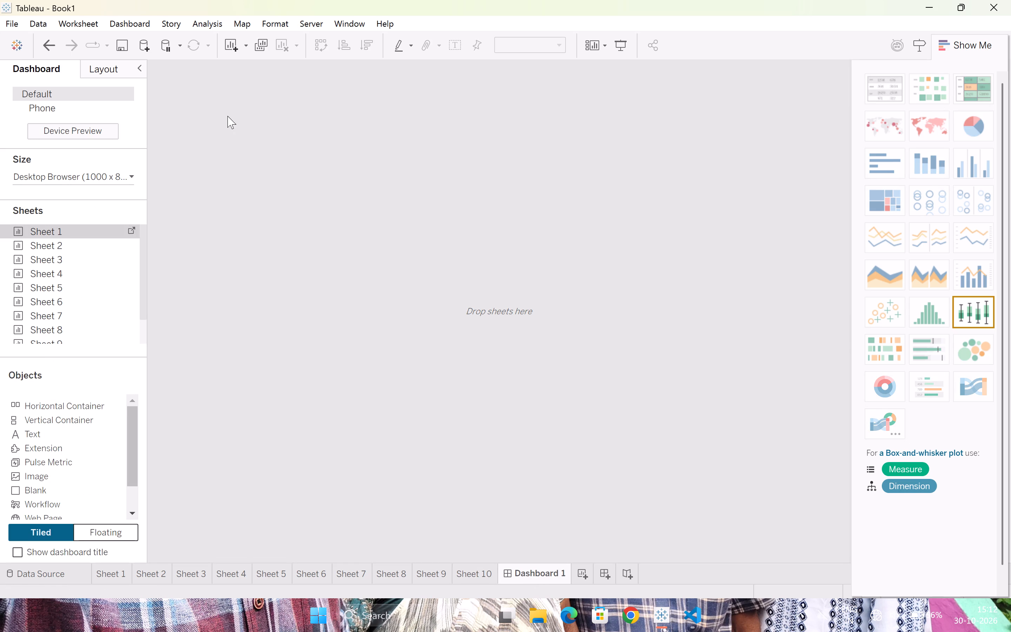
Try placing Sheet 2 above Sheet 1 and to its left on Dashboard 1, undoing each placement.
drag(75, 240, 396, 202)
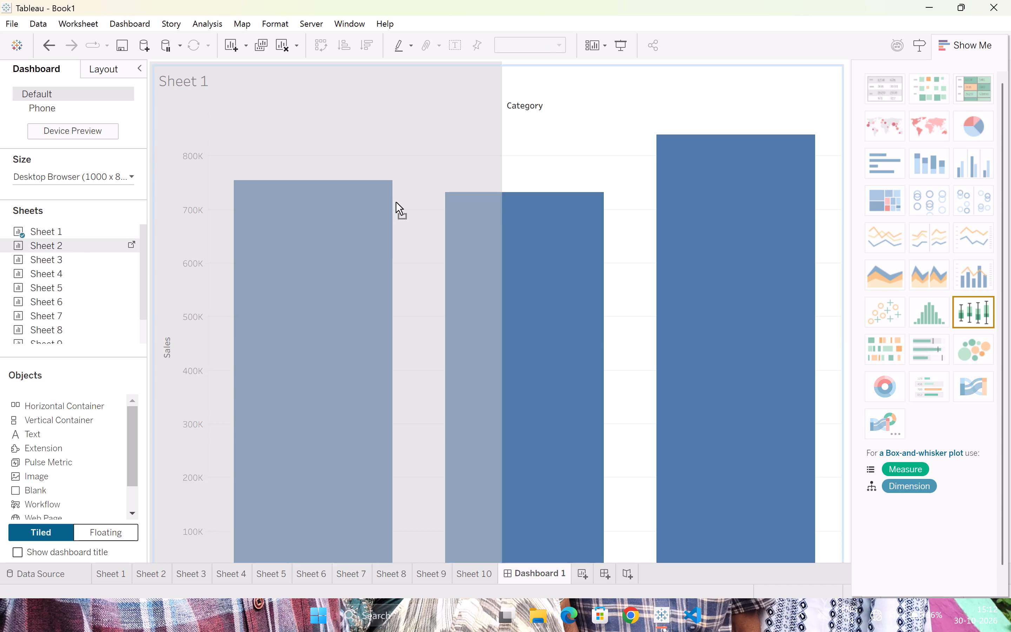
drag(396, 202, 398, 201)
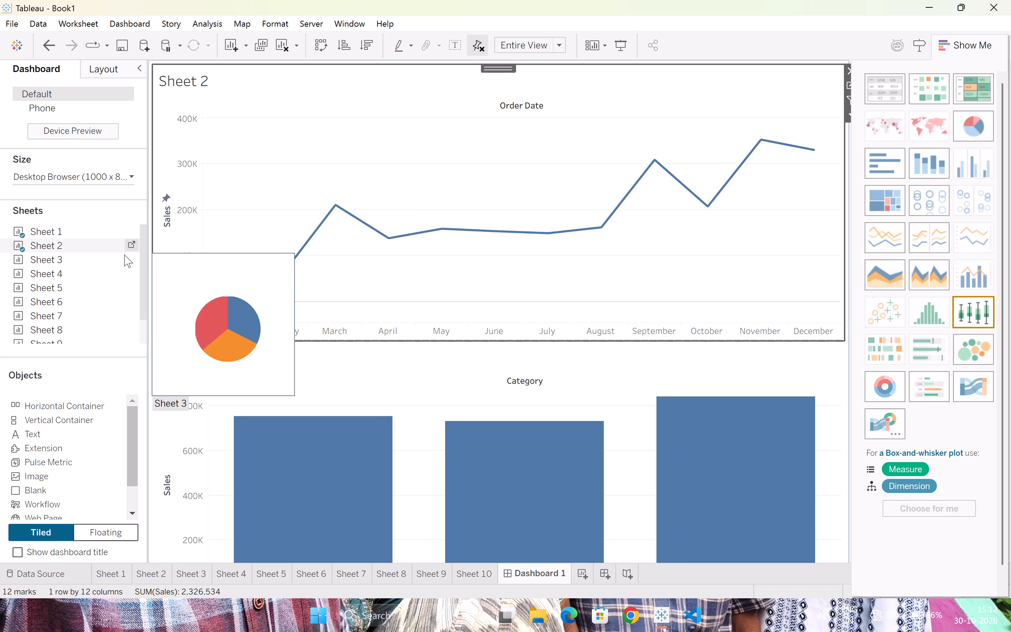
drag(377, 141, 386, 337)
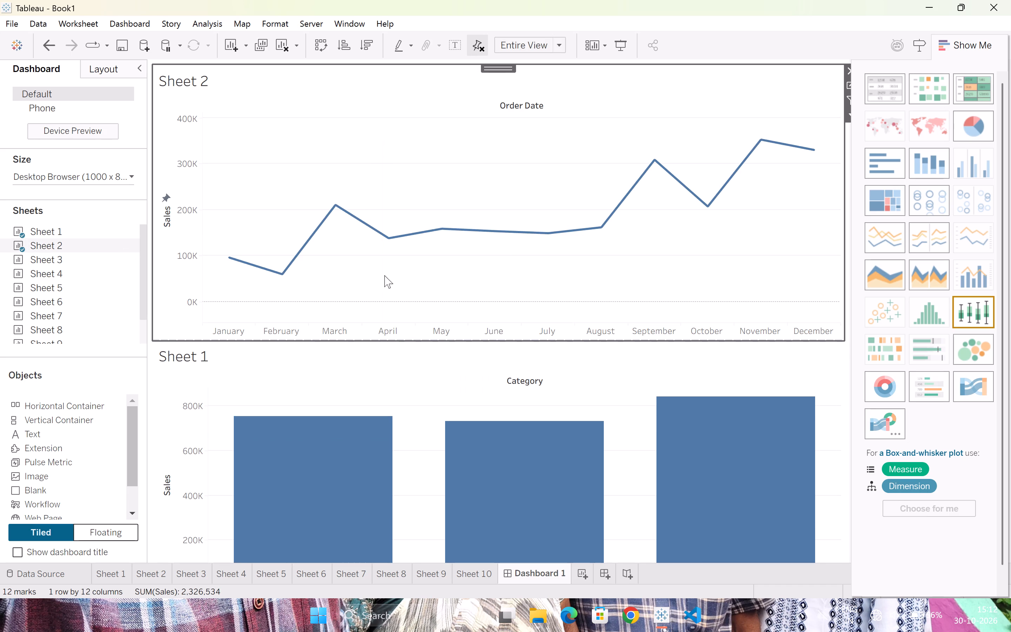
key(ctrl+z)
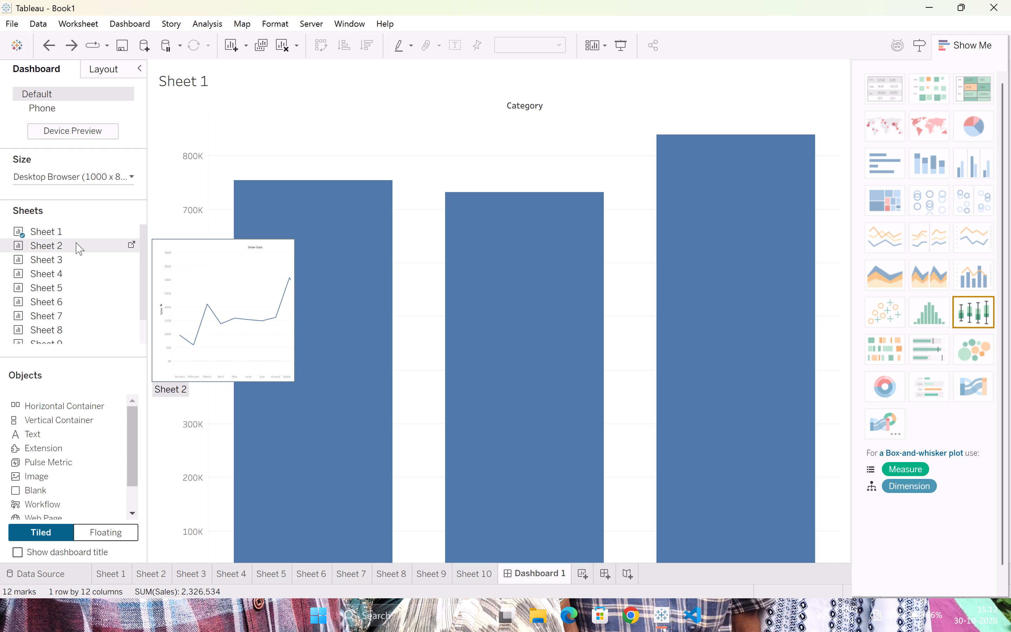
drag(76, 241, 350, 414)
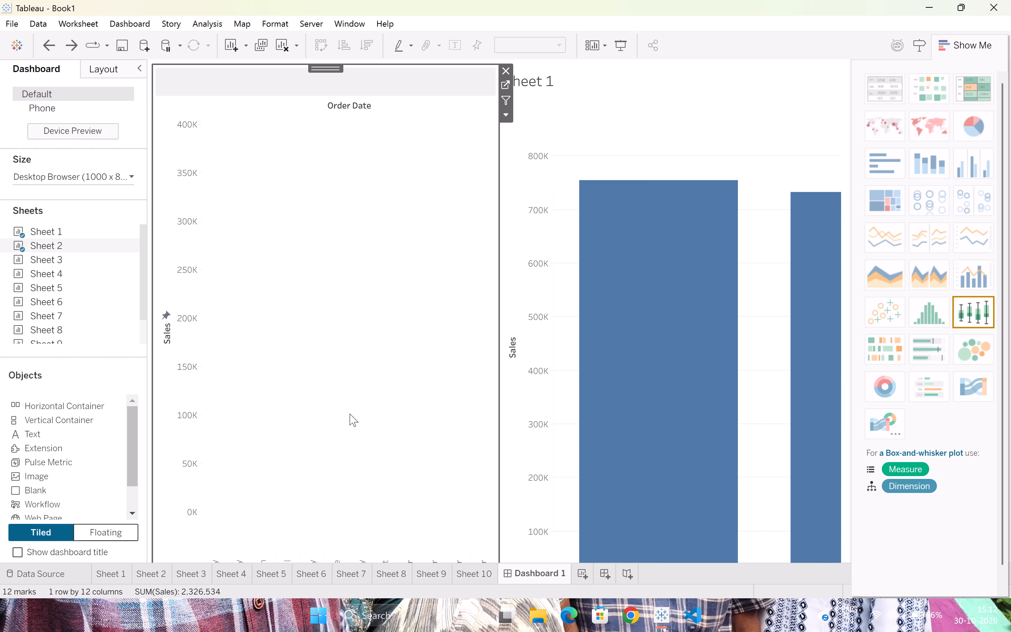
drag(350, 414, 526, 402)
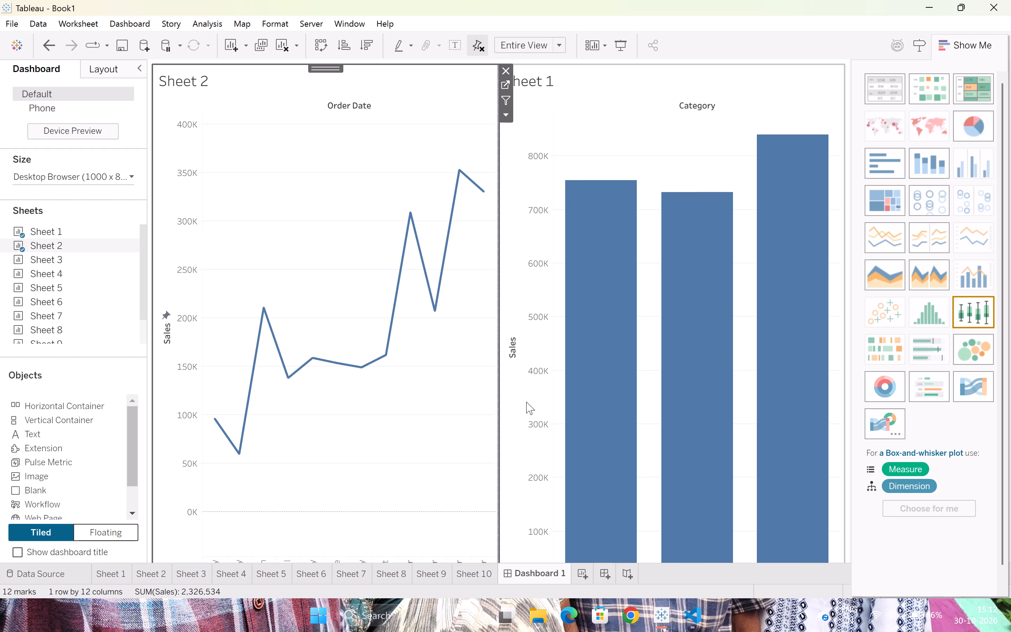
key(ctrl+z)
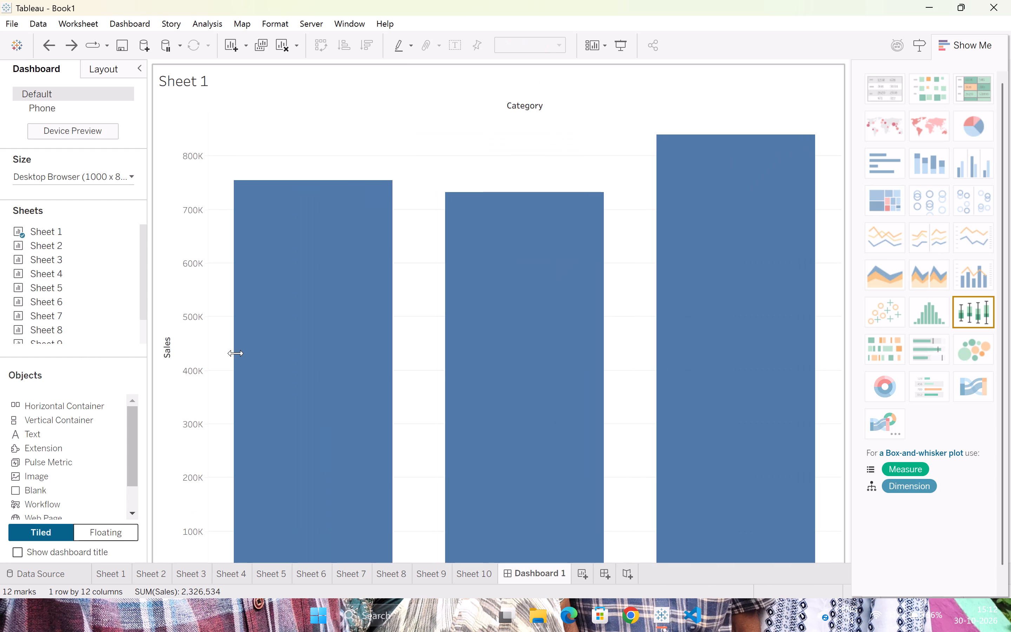
Place Sheet 2's monthly sales line chart directly below Sheet 1 on Dashboard 1.
drag(77, 239, 549, 291)
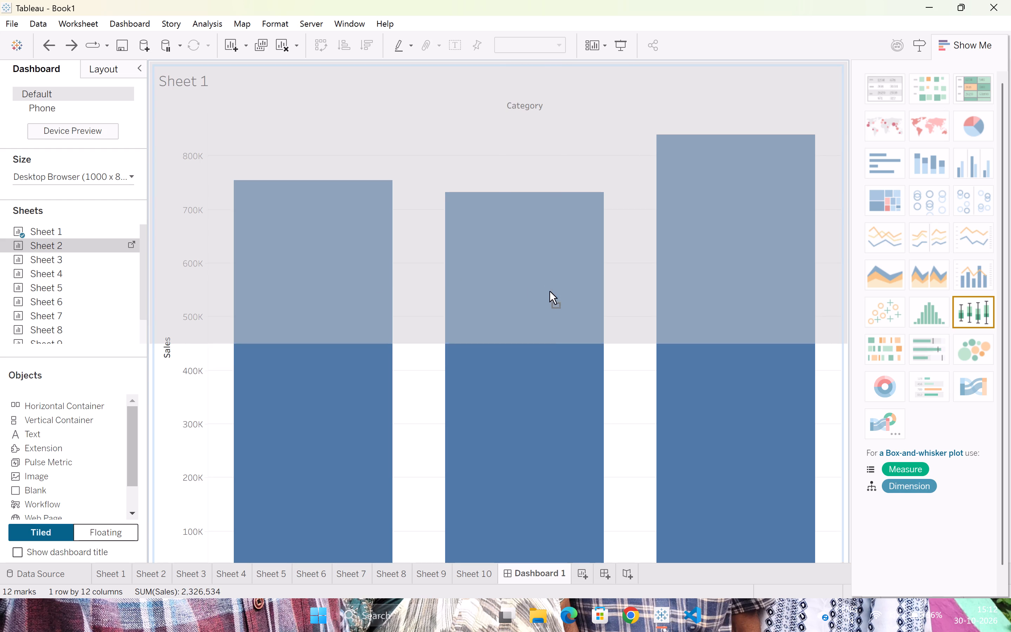
drag(549, 291, 563, 351)
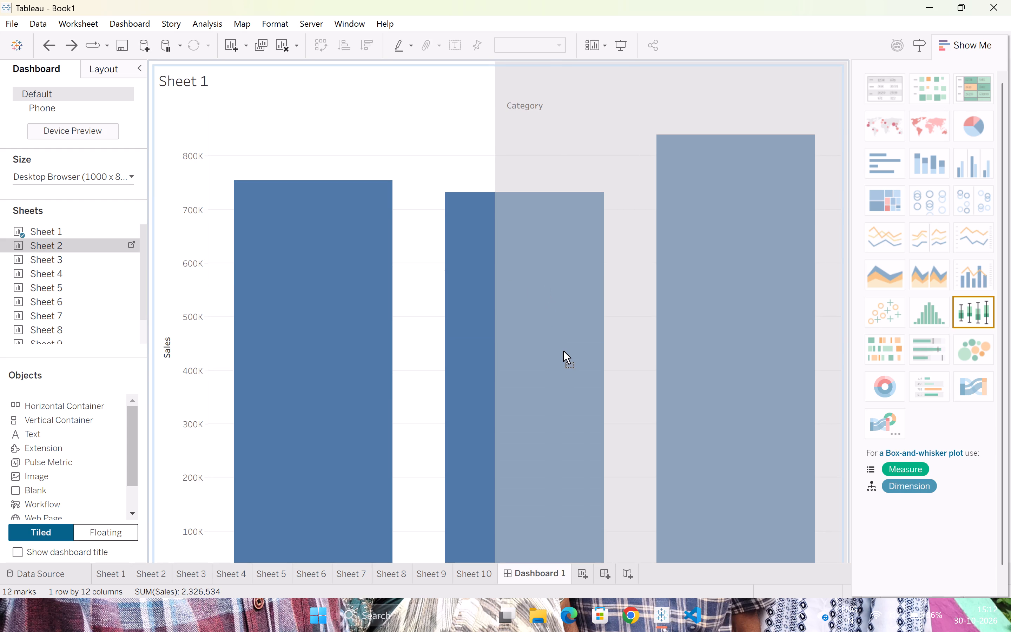
drag(563, 351, 434, 462)
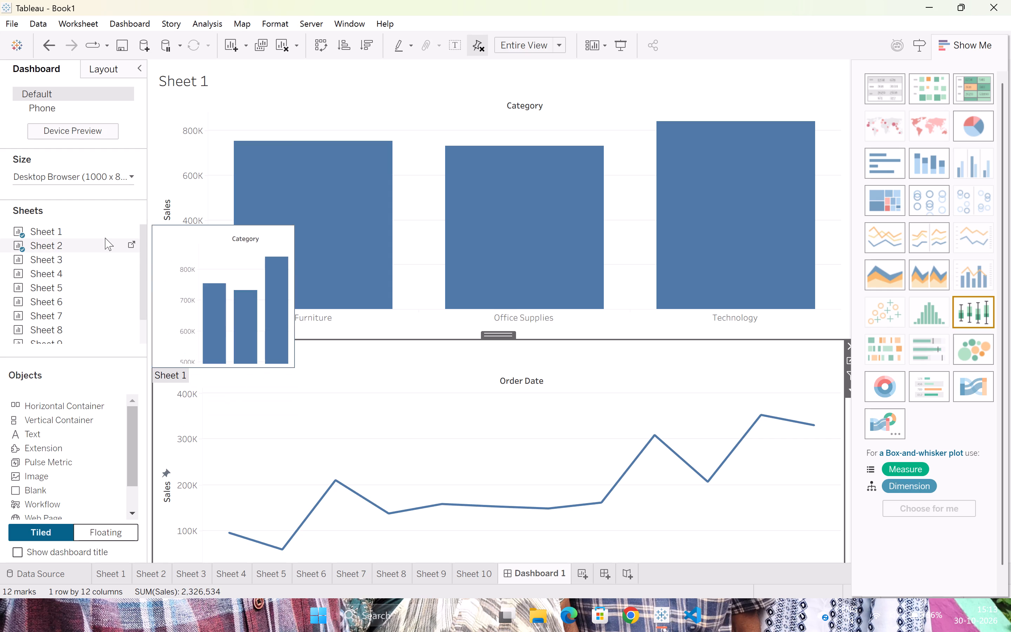
Place Sheet 3's pie chart to the right of Sheet 1 and Sheet 4's scatter plot to the right of Sheet 2.
drag(68, 259, 73, 258)
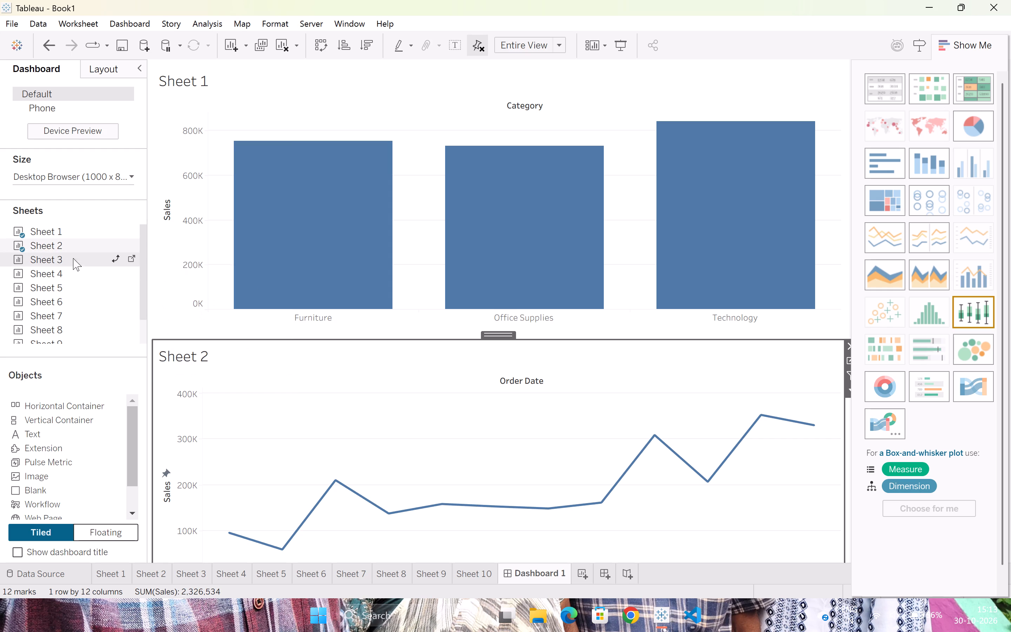
drag(73, 258, 692, 189)
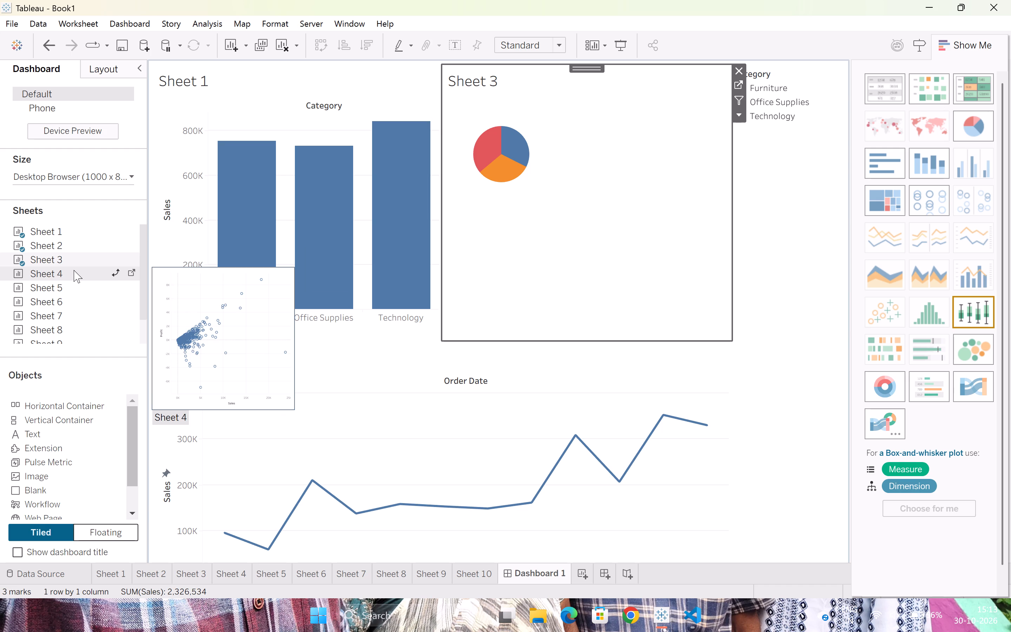
drag(74, 270, 713, 349)
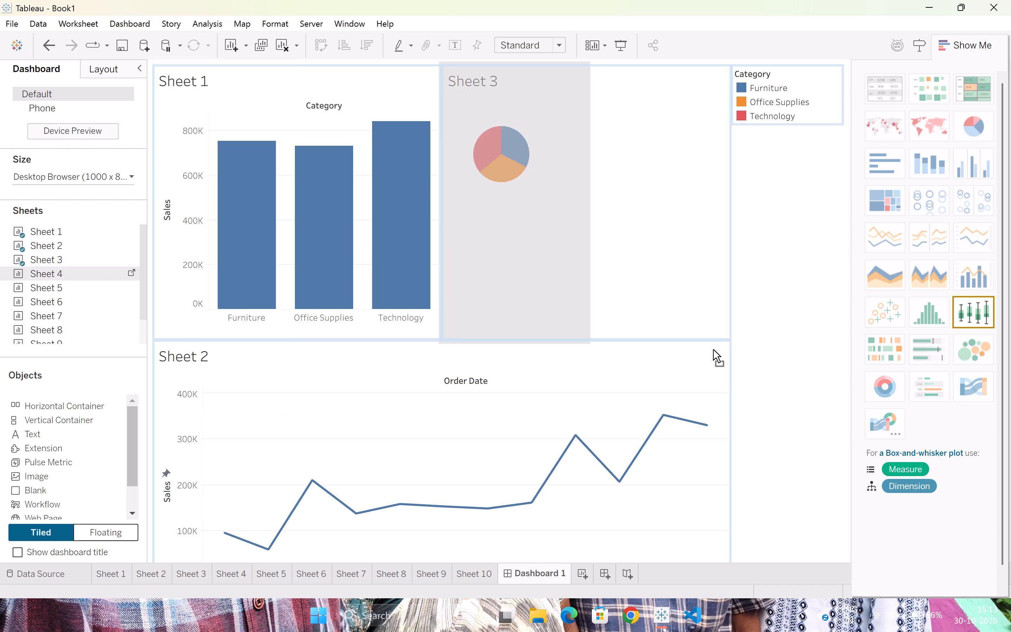
drag(713, 349, 709, 406)
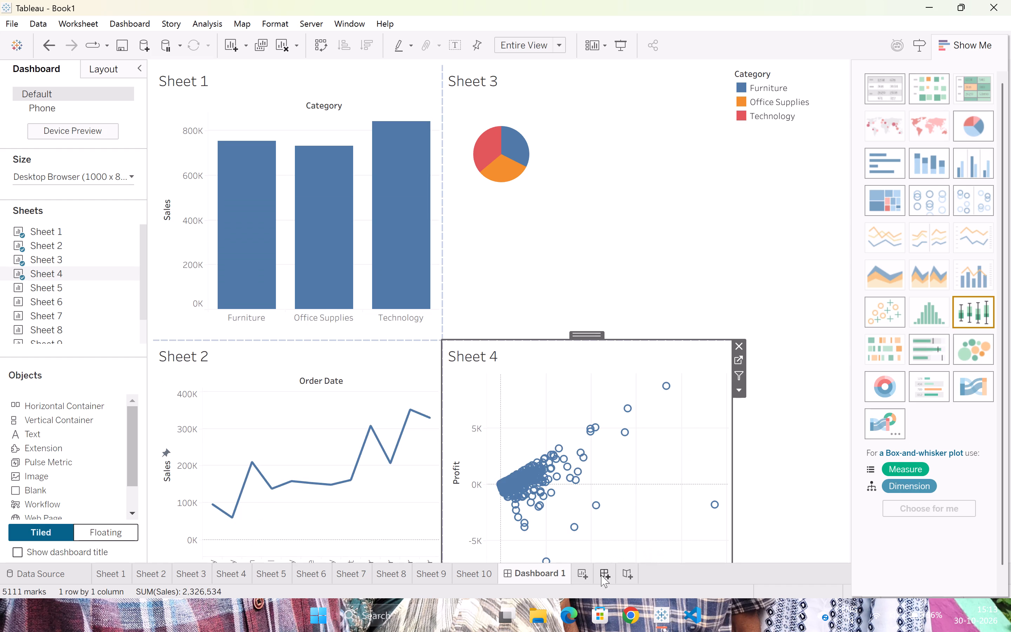
Create a second dashboard holding Sheet 5's sales map with Sheet 6's sub-category heat map below it.
click(606, 575)
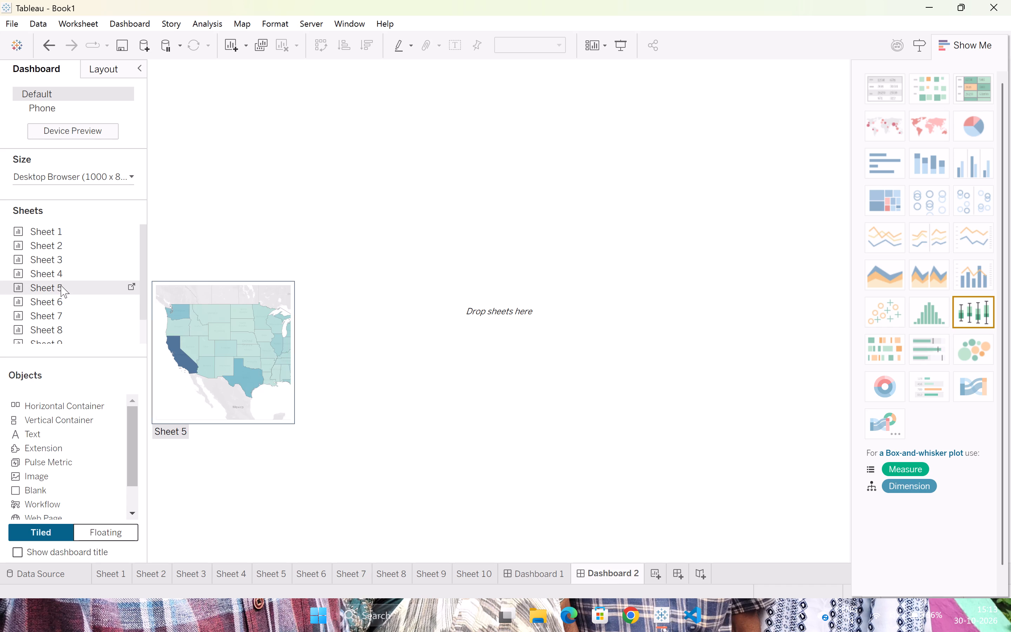
drag(61, 285, 250, 142)
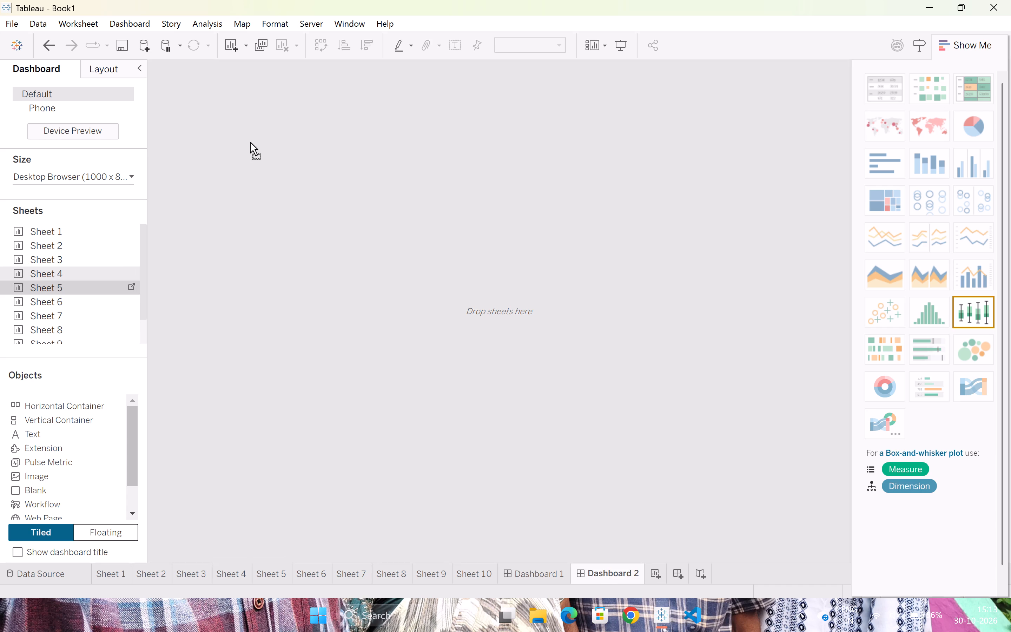
drag(250, 142, 250, 148)
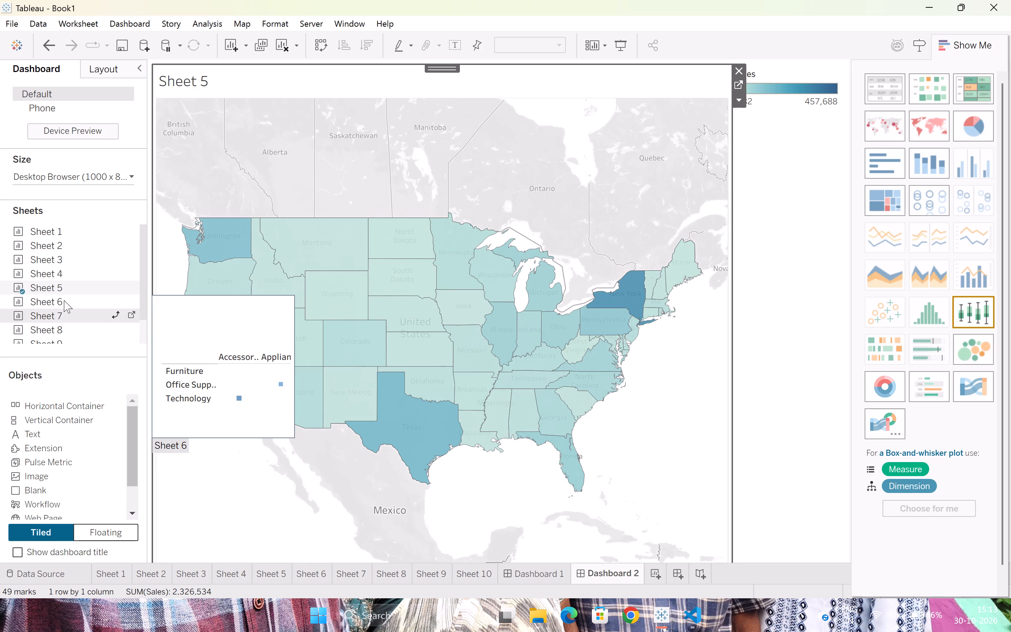
drag(64, 300, 409, 495)
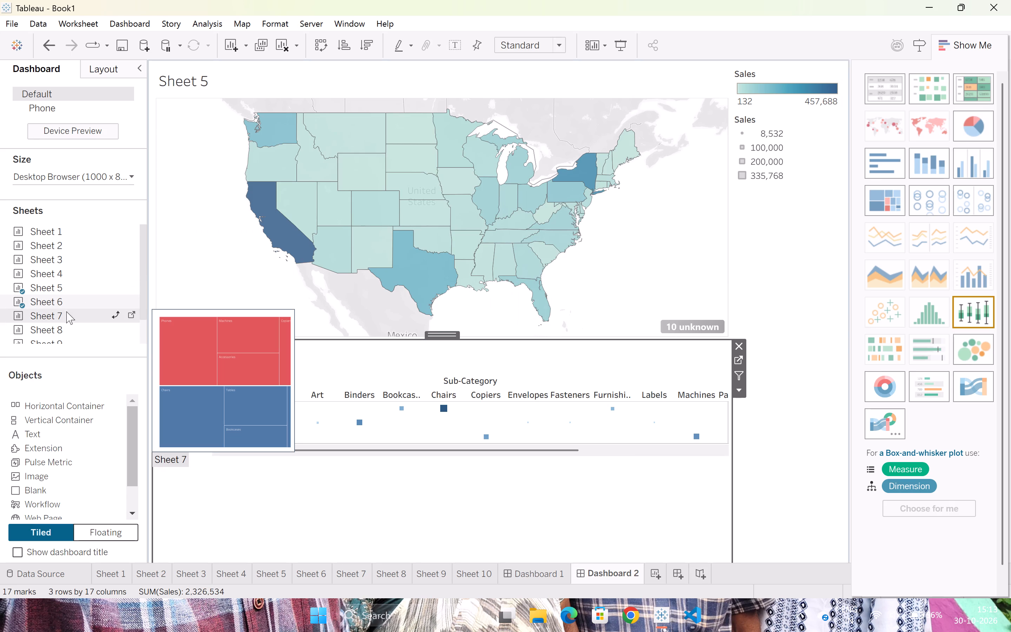
Place Sheet 7's treemap to the right of the Sheet 5 map on Dashboard 2.
right_drag(67, 309, 613, 166)
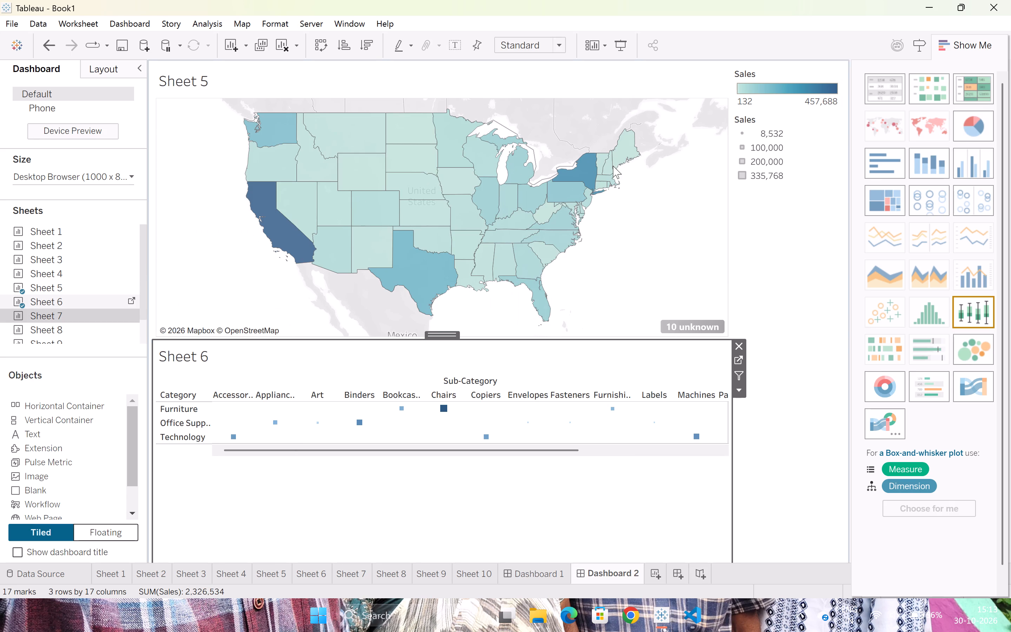
right_drag(613, 166, 379, 231)
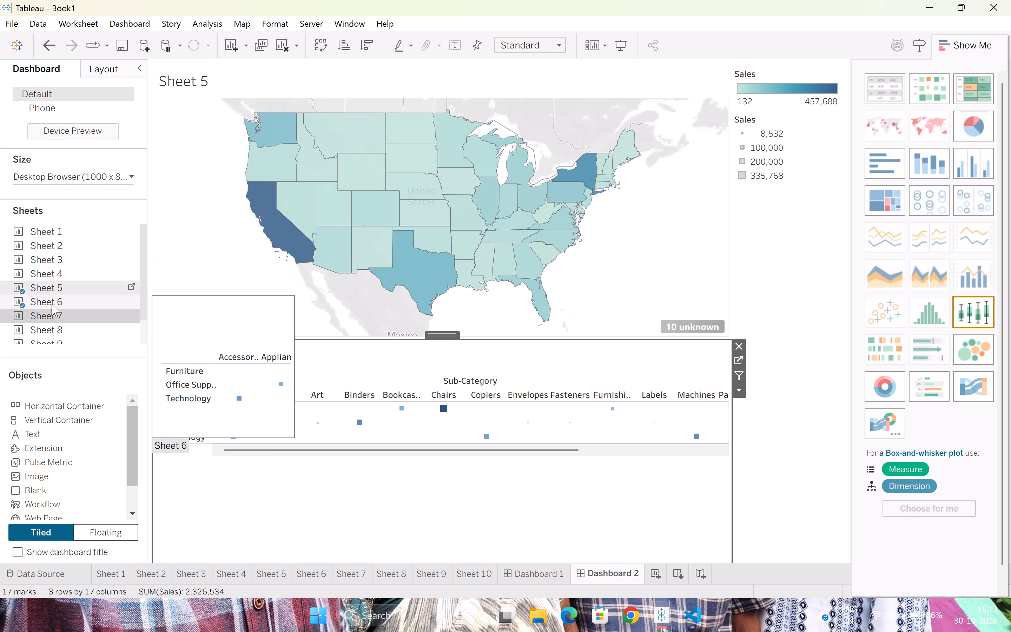
drag(55, 314, 596, 199)
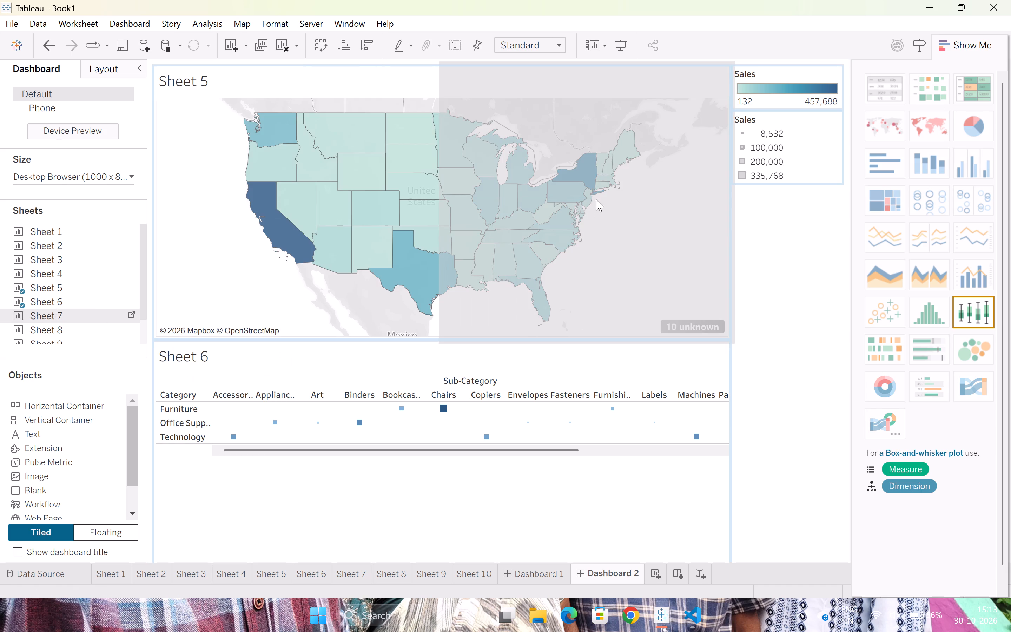
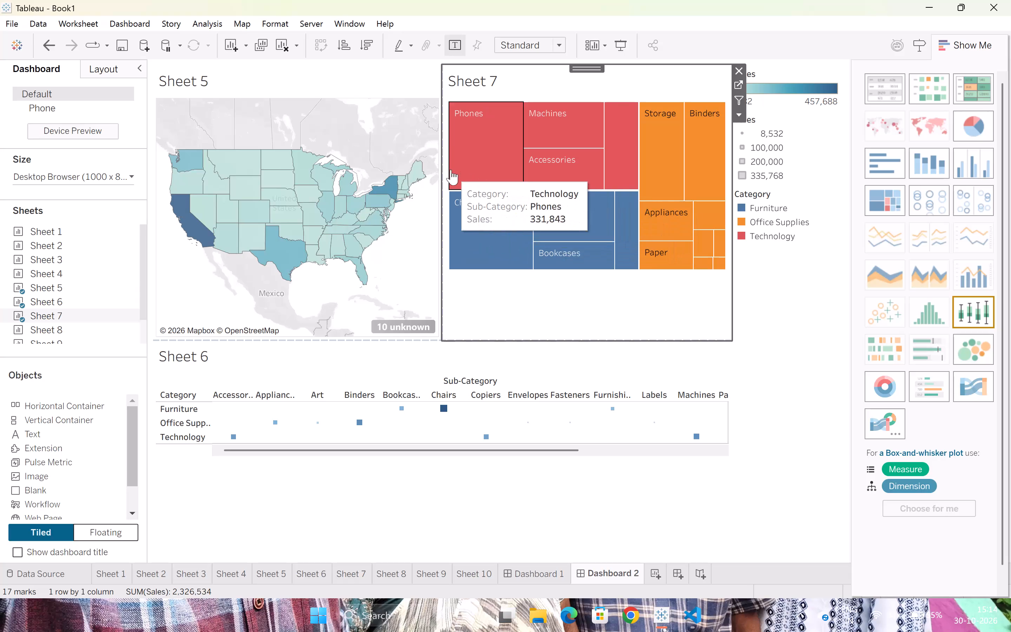
Place Sheet 8's bullet graph to the right of the Sheet 6 heat map on Dashboard 2.
drag(74, 324, 622, 476)
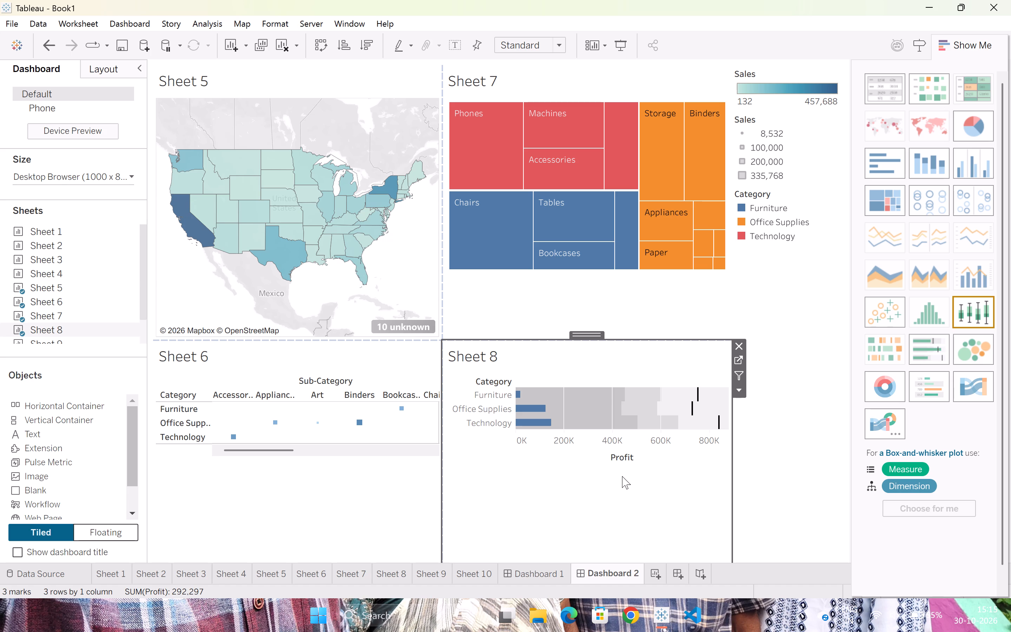
Create a new story and add Dashboard 1 as its first story point.
click(701, 575)
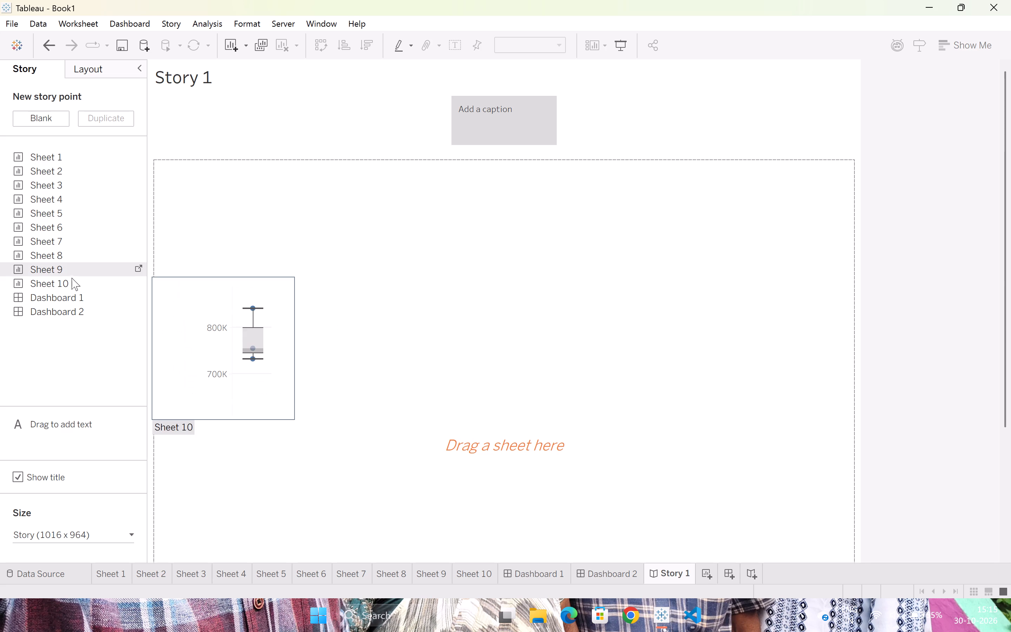
drag(67, 296, 374, 212)
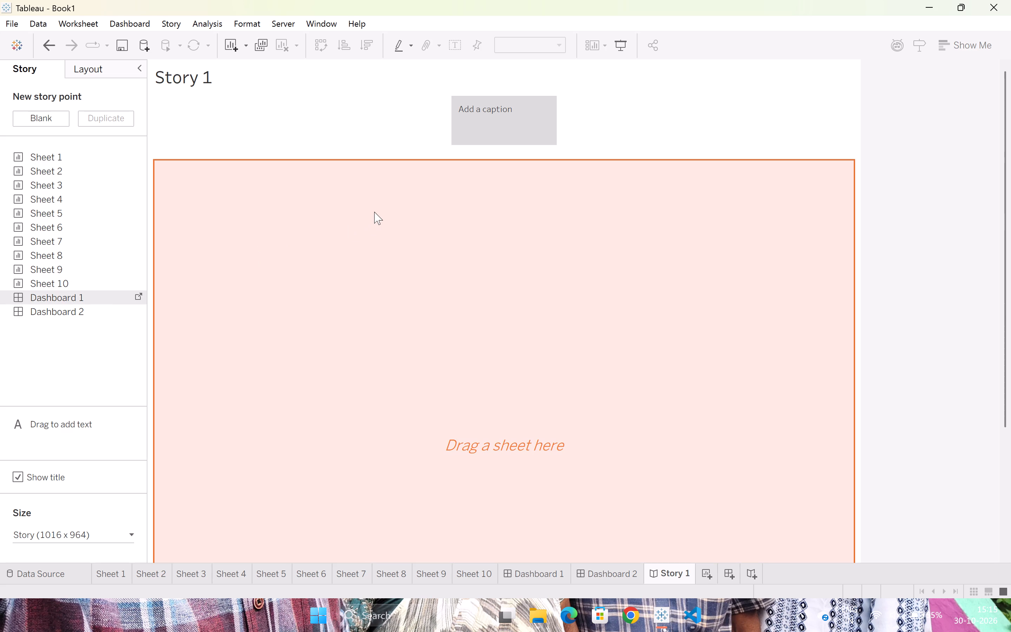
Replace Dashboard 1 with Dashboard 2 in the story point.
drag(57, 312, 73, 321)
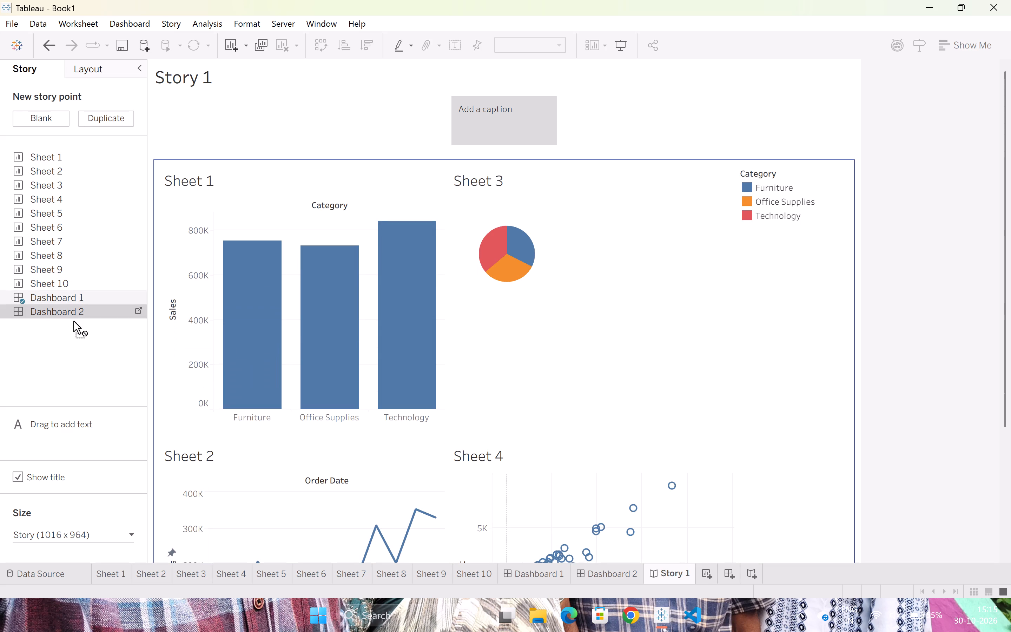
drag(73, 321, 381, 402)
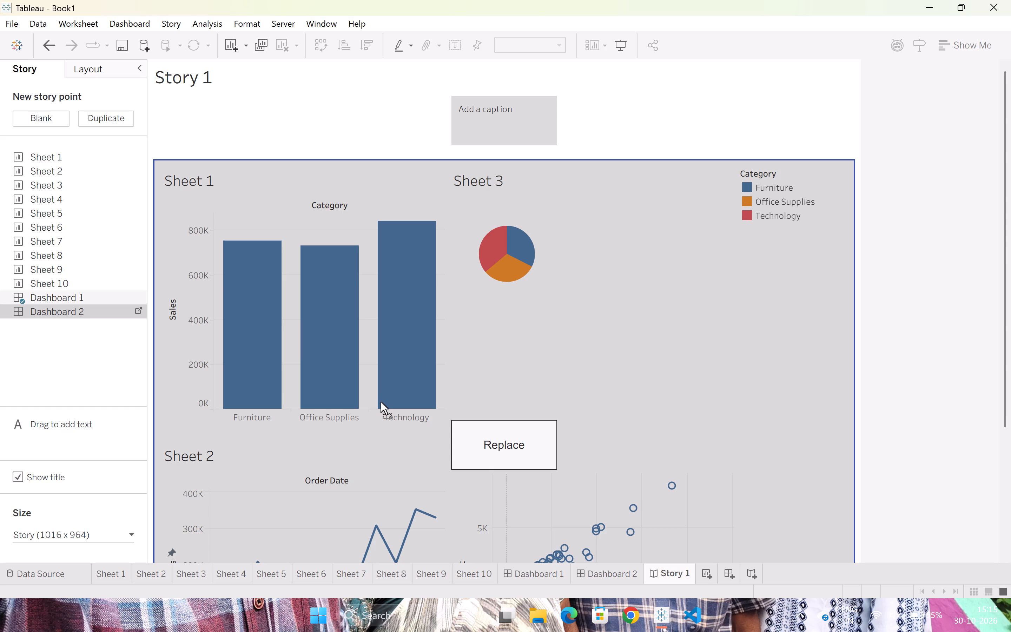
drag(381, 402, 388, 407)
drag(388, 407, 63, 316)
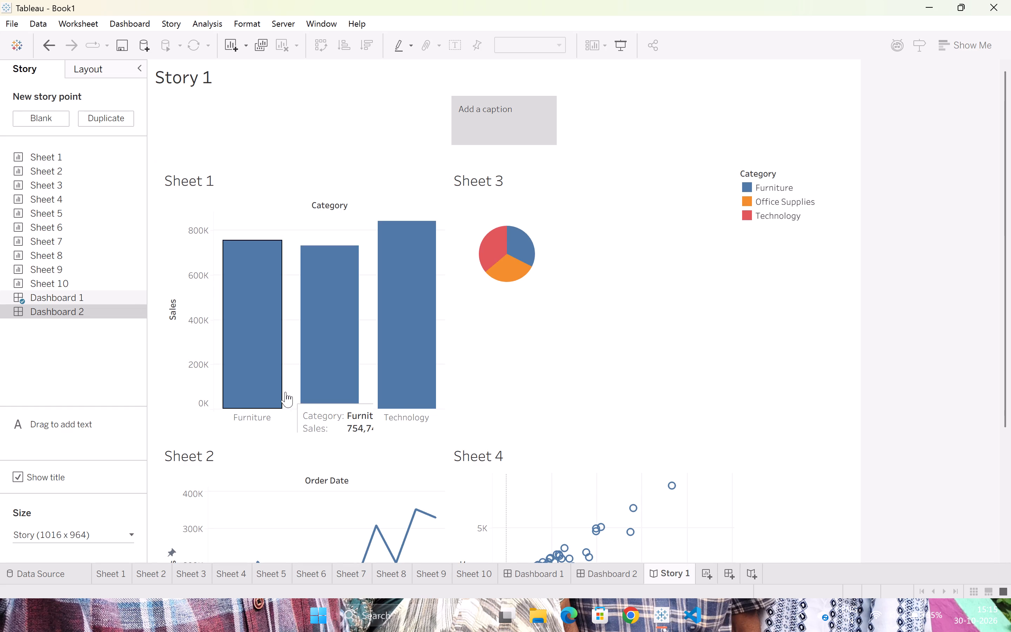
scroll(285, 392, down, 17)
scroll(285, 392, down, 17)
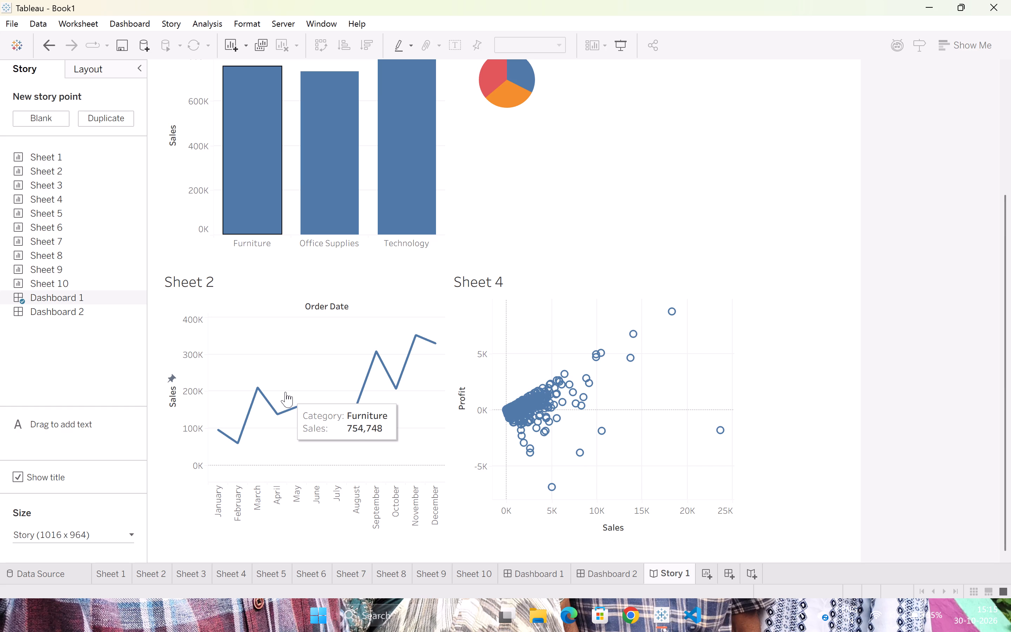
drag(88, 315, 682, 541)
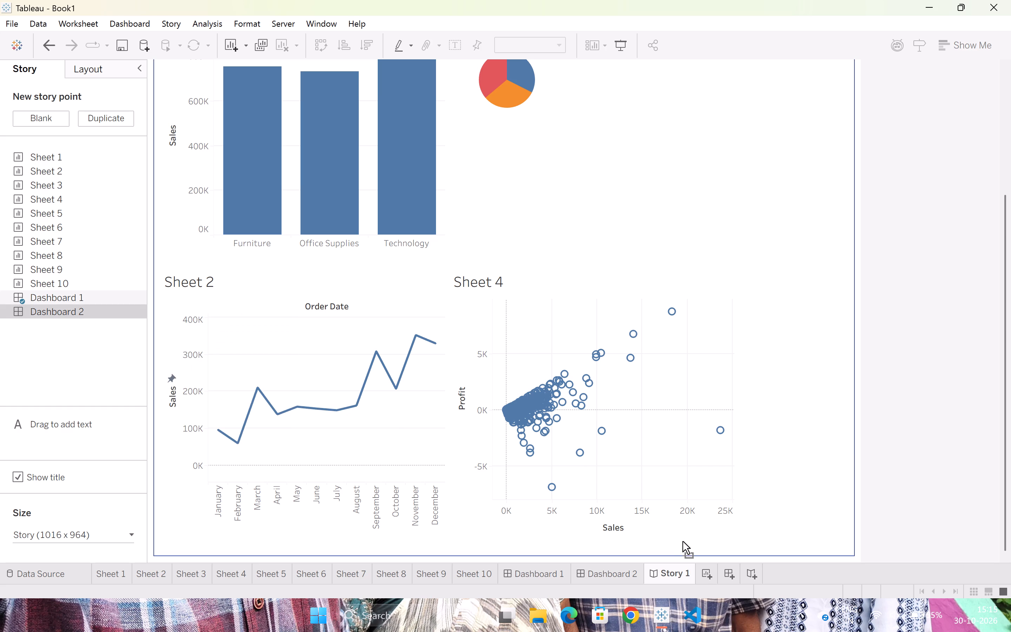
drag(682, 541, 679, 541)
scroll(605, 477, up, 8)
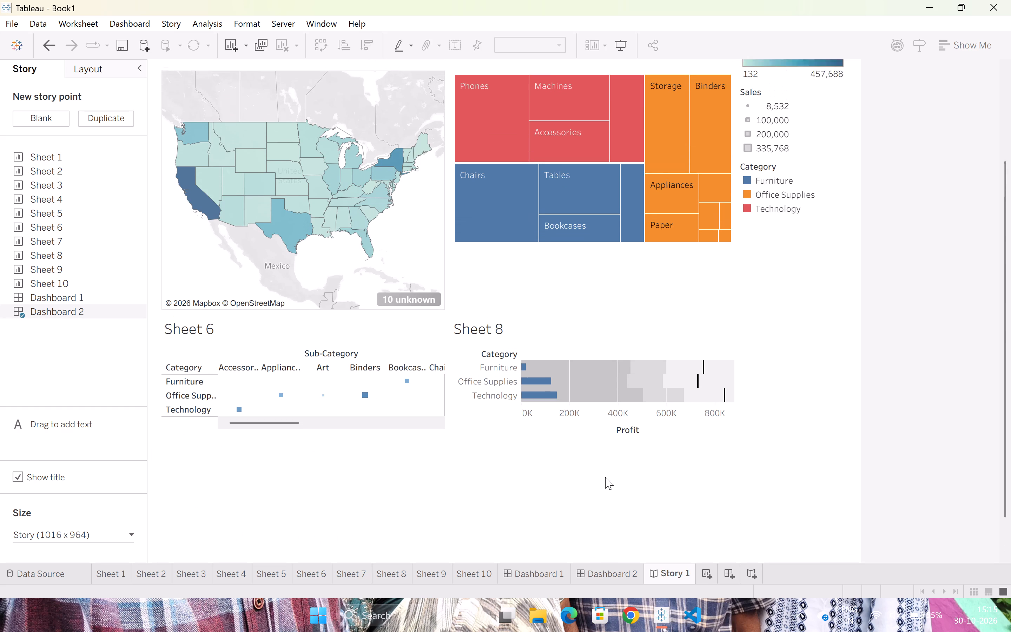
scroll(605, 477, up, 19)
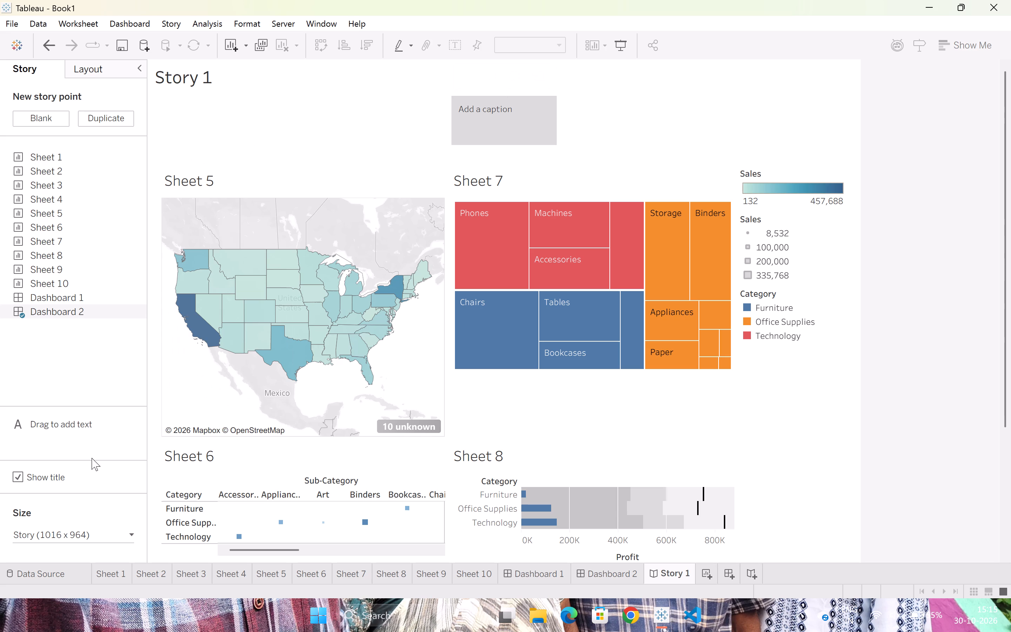
Replace Dashboard 2 with Dashboard 1 in the story point.
click(55, 298)
drag(55, 298, 109, 279)
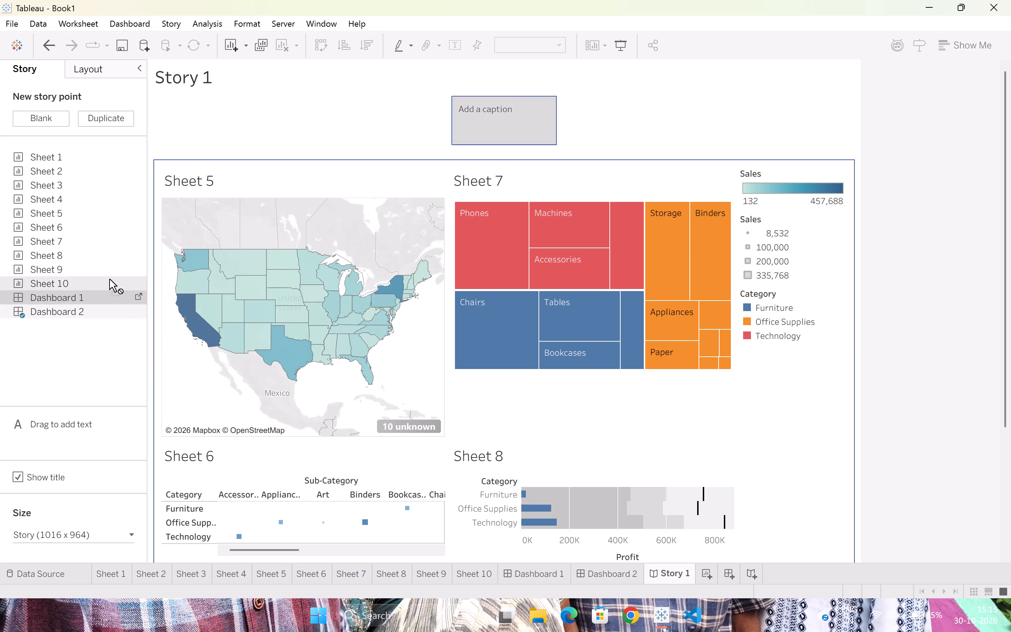
drag(109, 279, 298, 212)
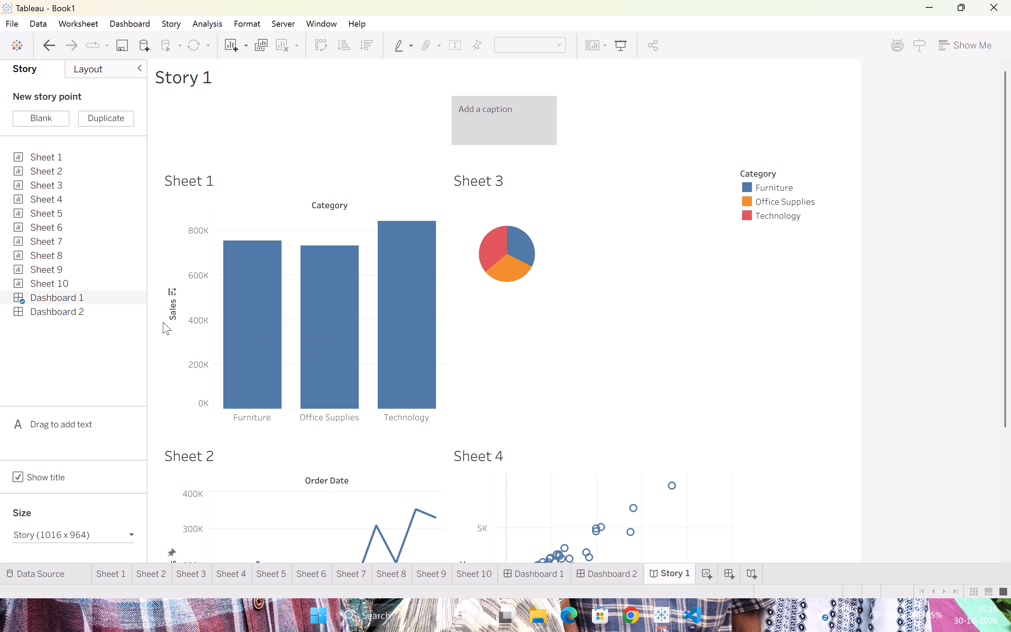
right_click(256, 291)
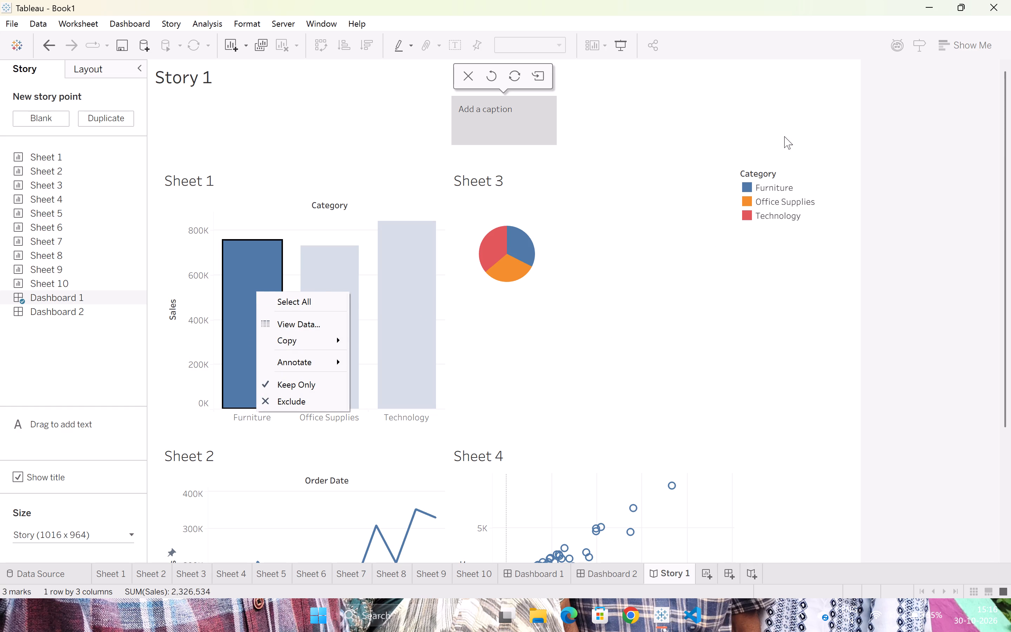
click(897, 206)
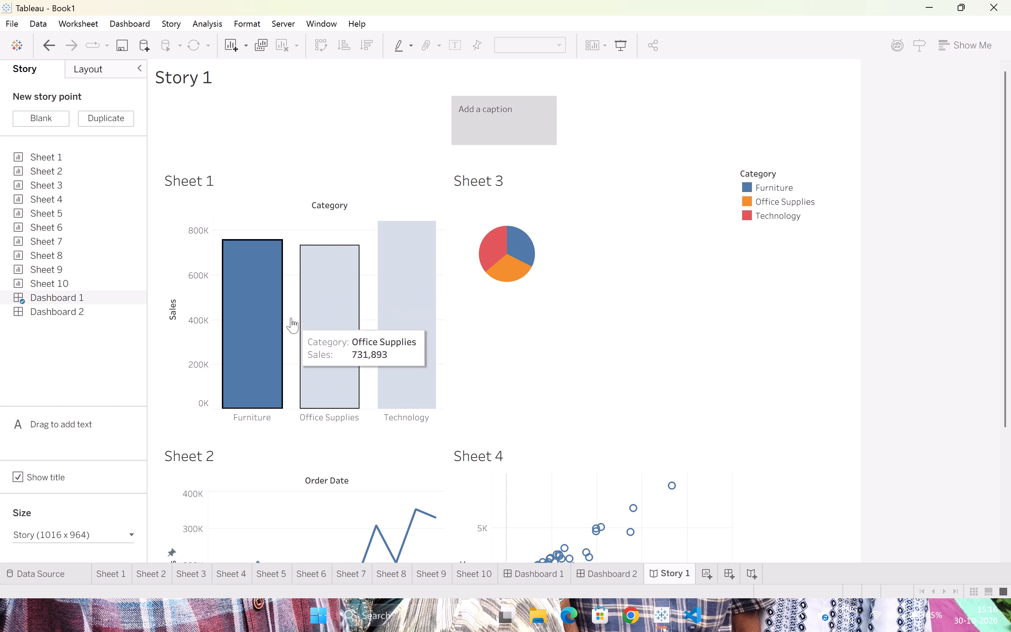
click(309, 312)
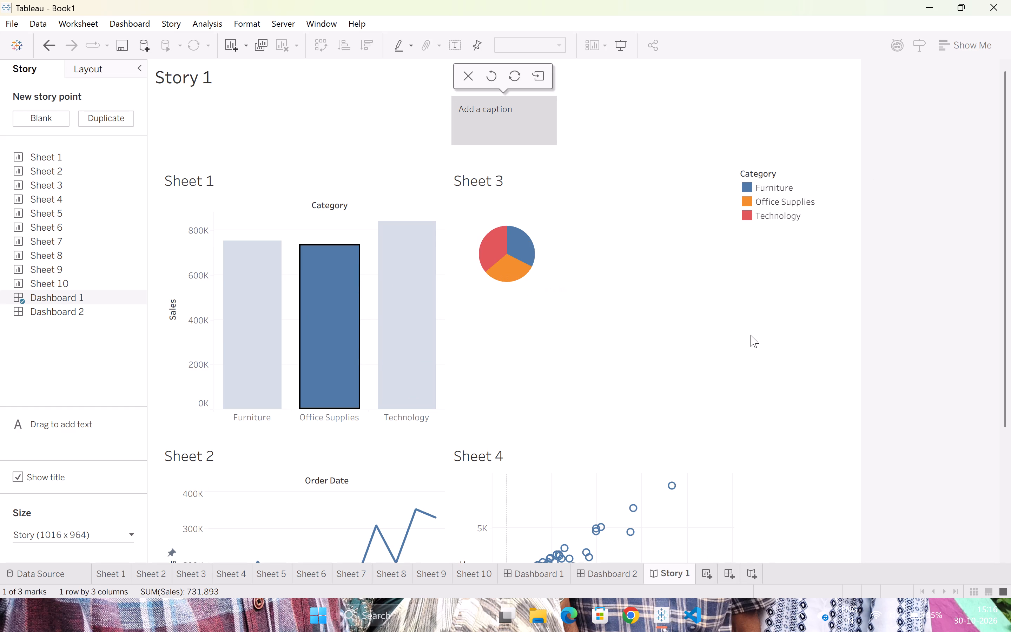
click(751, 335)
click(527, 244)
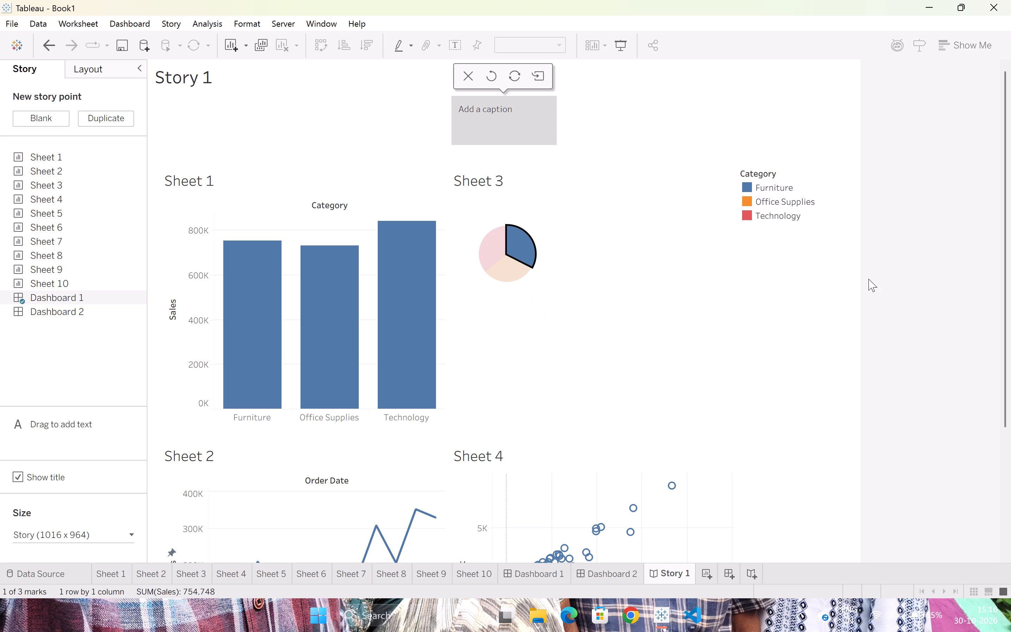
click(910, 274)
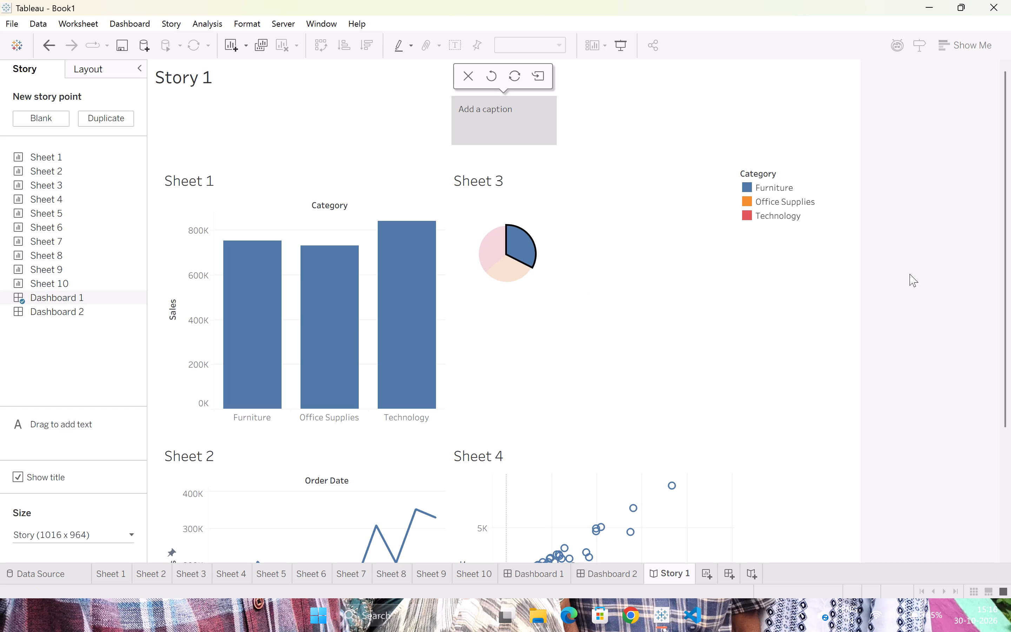
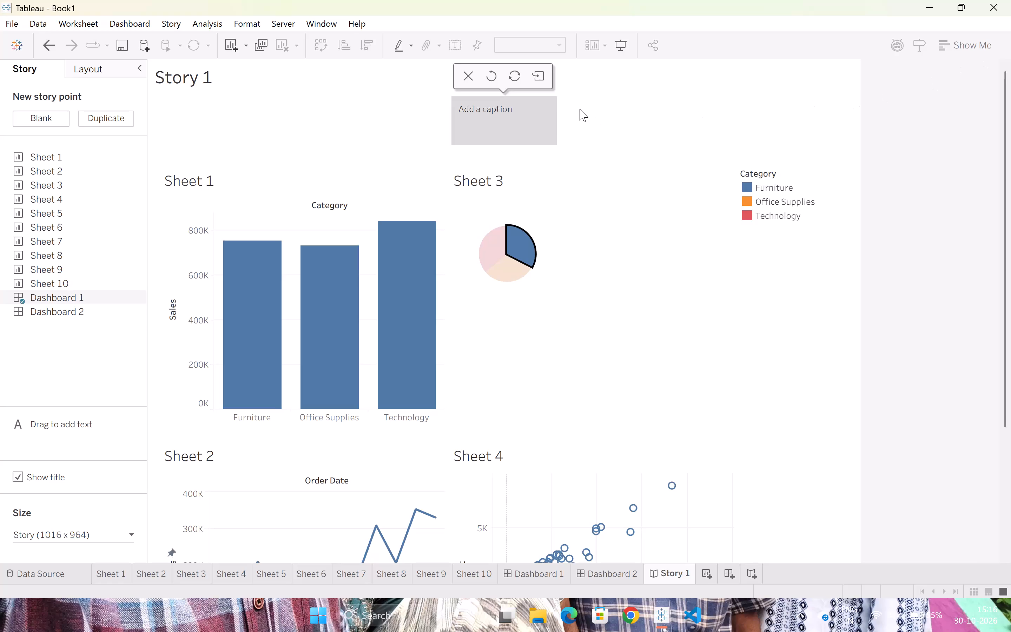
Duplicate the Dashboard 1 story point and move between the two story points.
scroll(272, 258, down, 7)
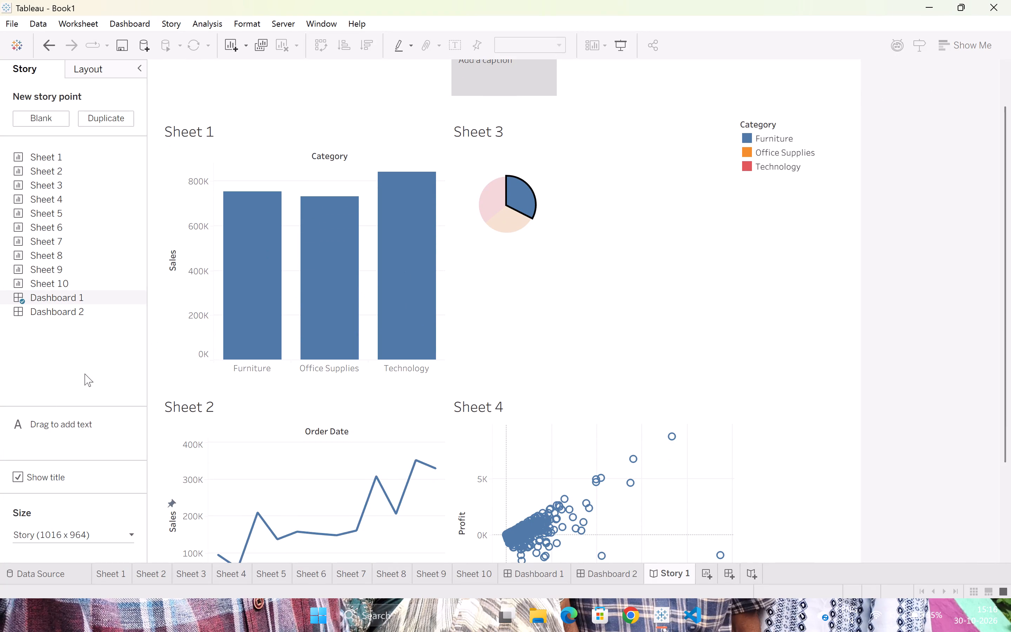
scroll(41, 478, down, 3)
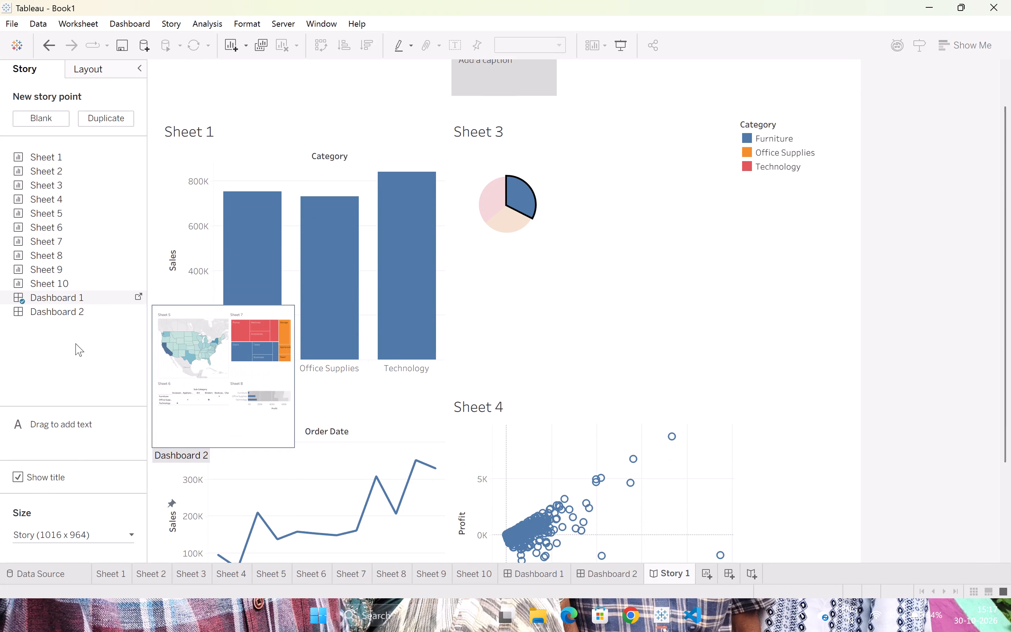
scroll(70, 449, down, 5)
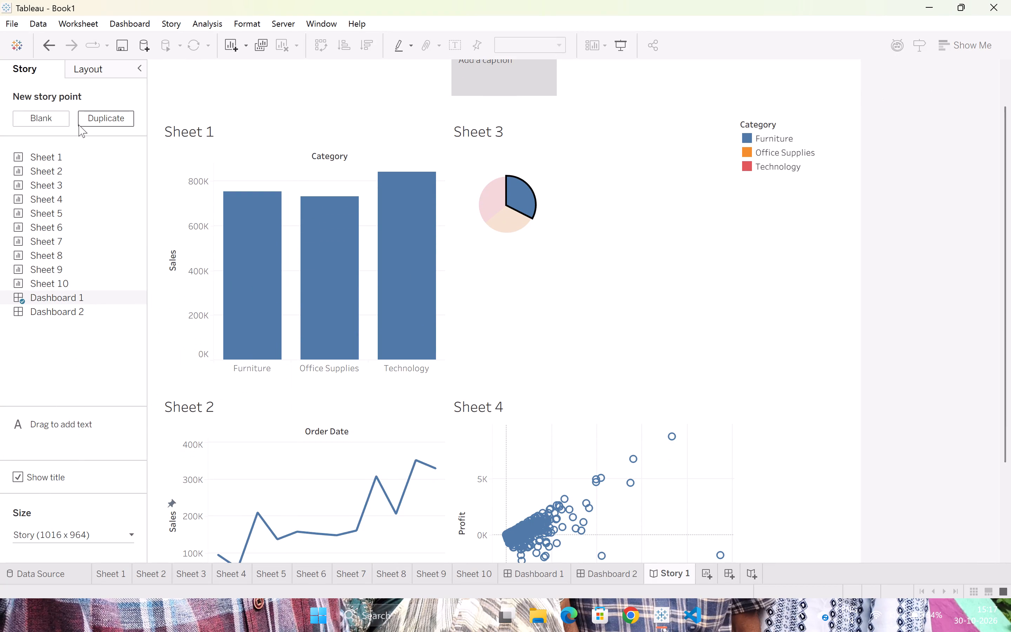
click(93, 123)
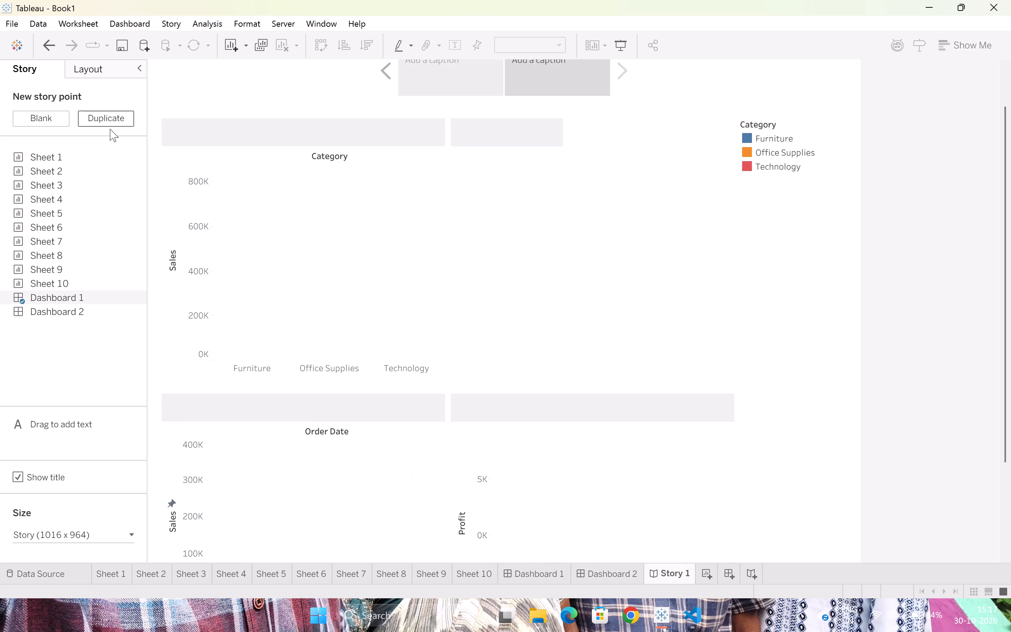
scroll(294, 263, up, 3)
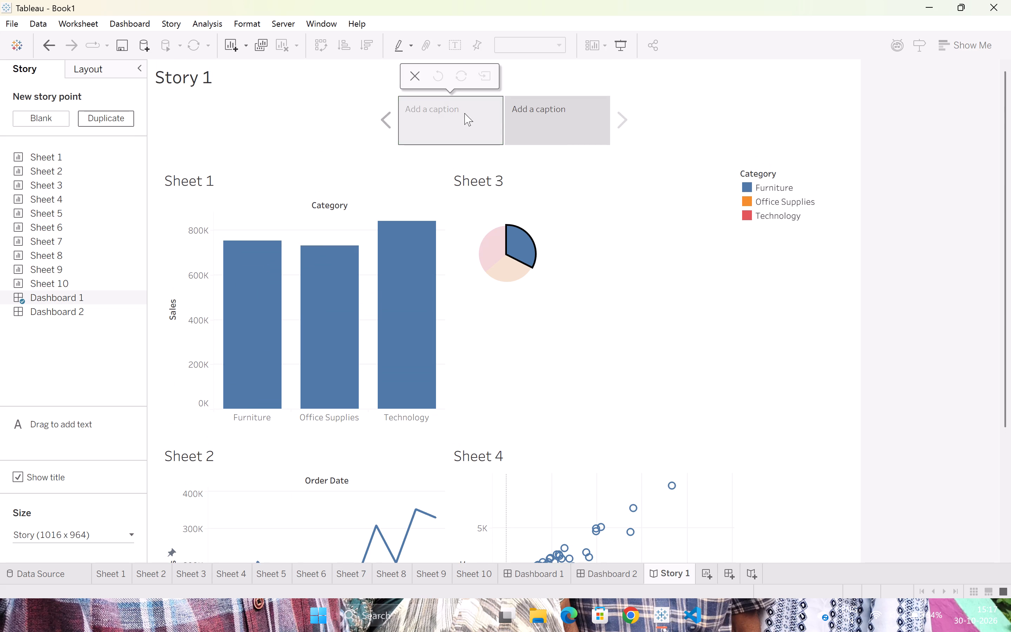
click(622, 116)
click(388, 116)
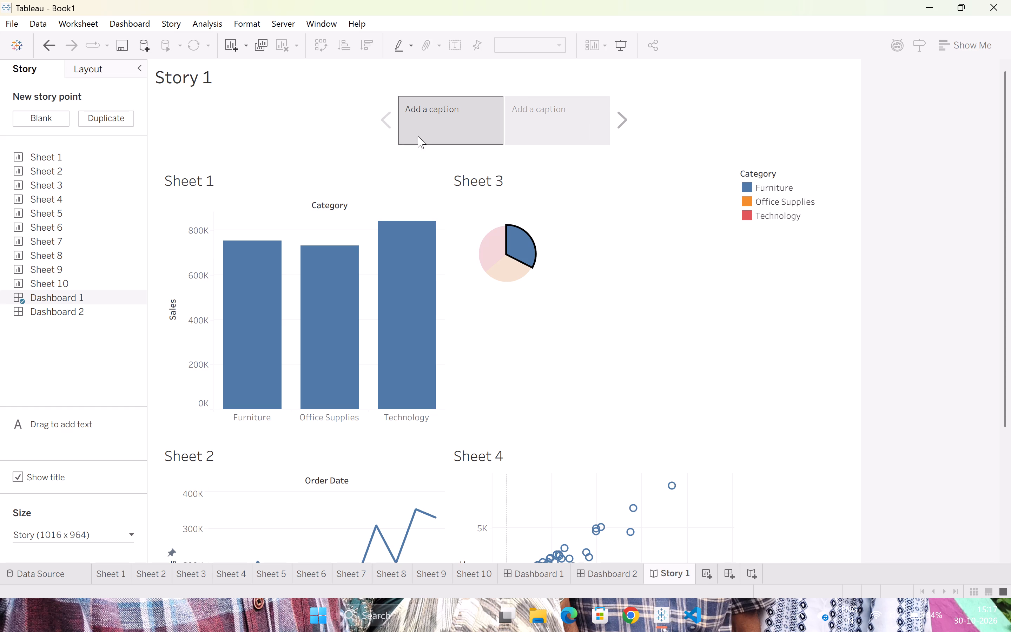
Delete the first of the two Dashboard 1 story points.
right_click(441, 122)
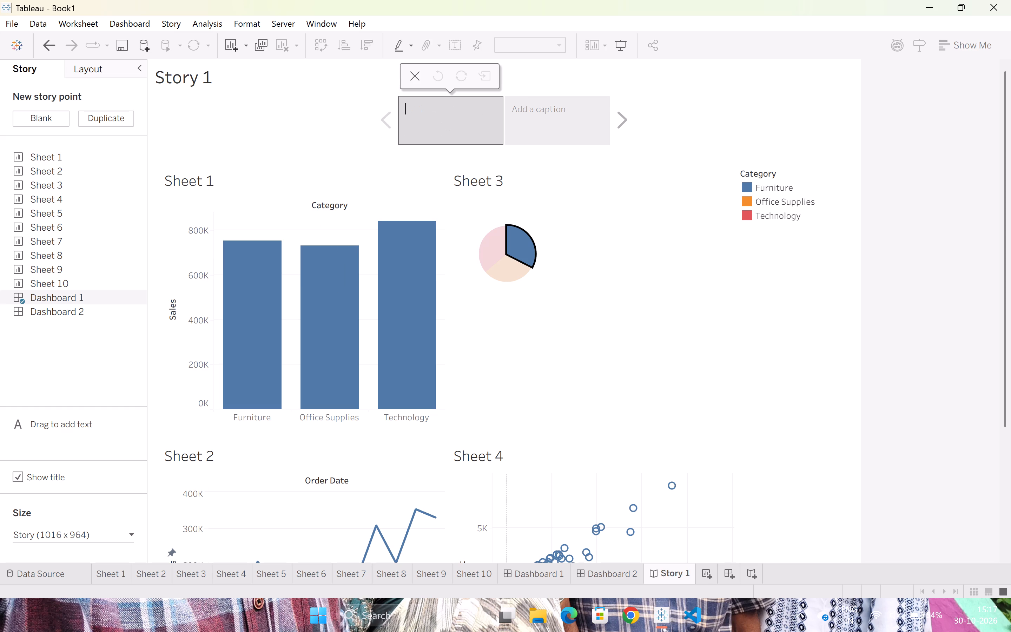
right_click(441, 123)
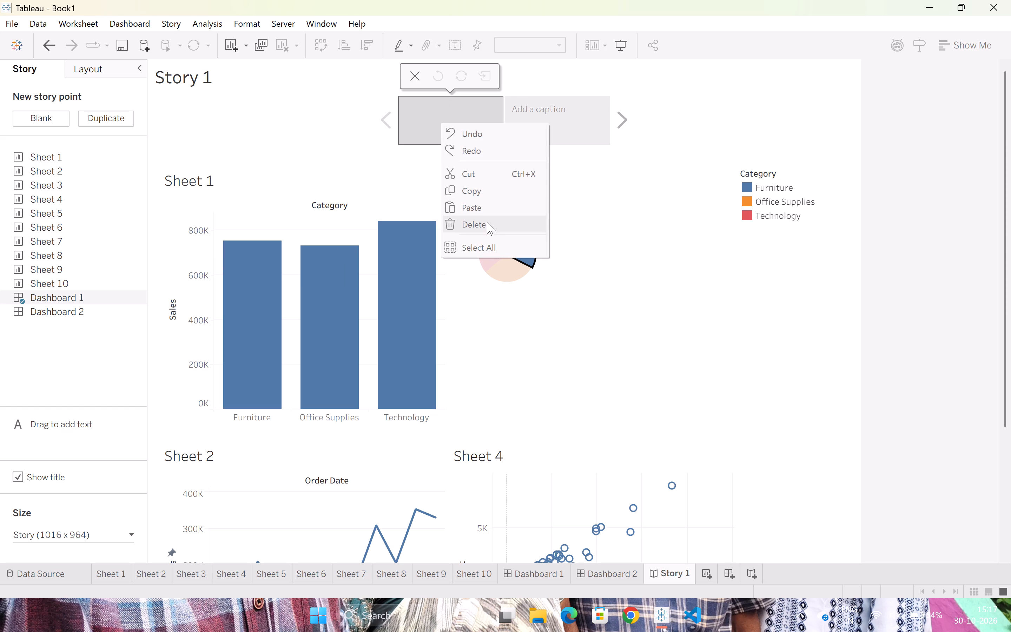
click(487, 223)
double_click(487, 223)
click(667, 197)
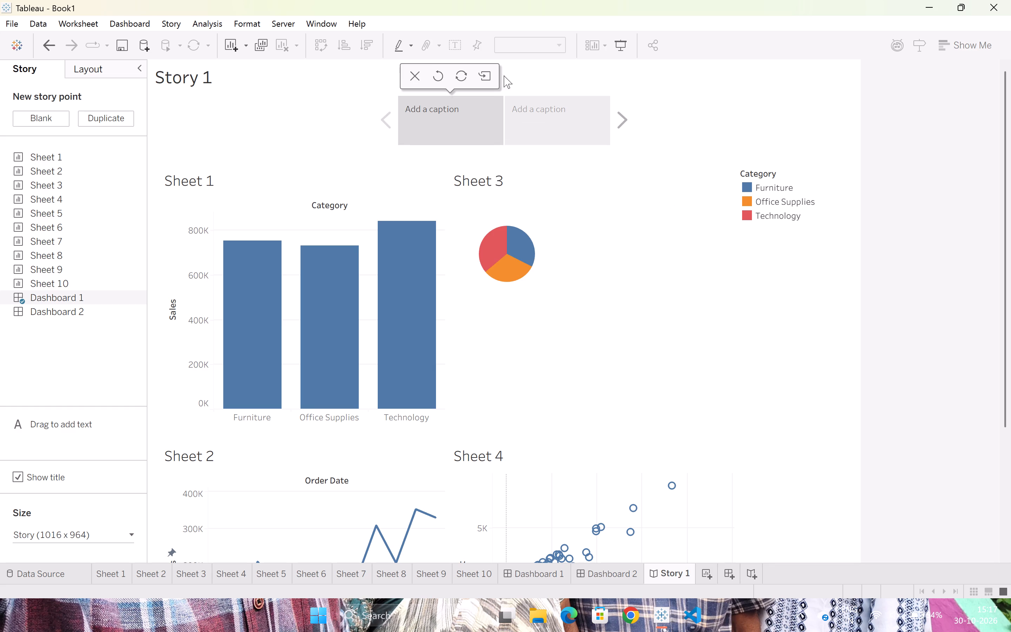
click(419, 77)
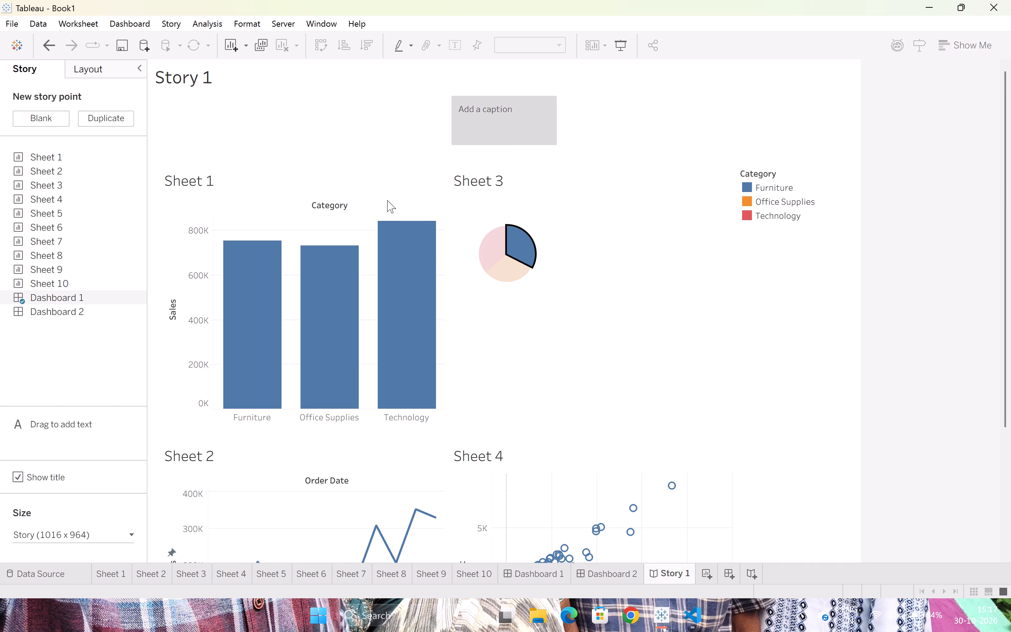
Examine the Dashboard 1 charts in the story point, selecting the Technology bar in Sheet 1.
click(396, 235)
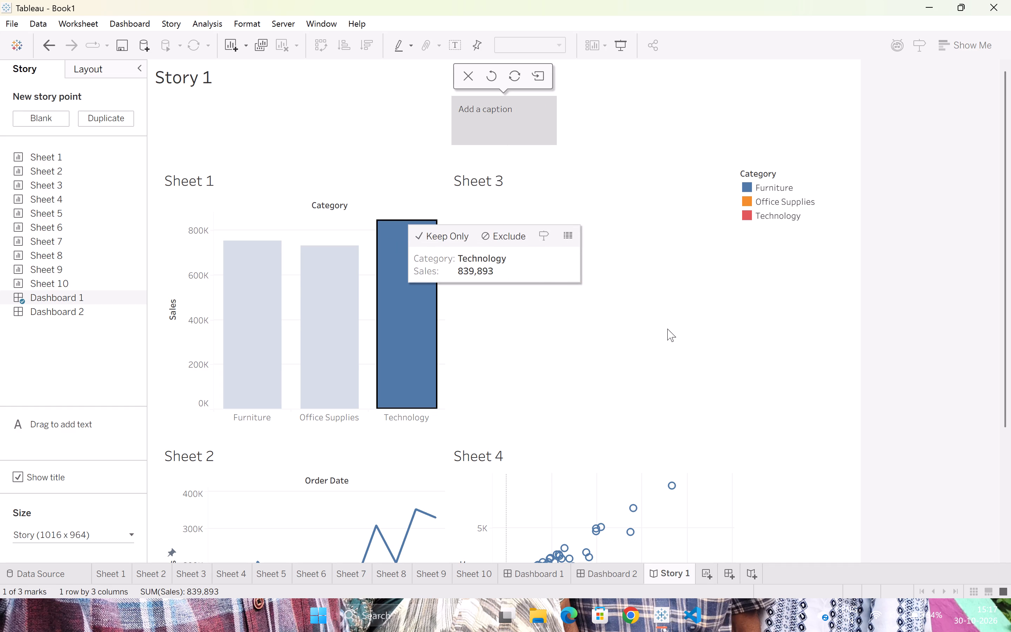
click(667, 329)
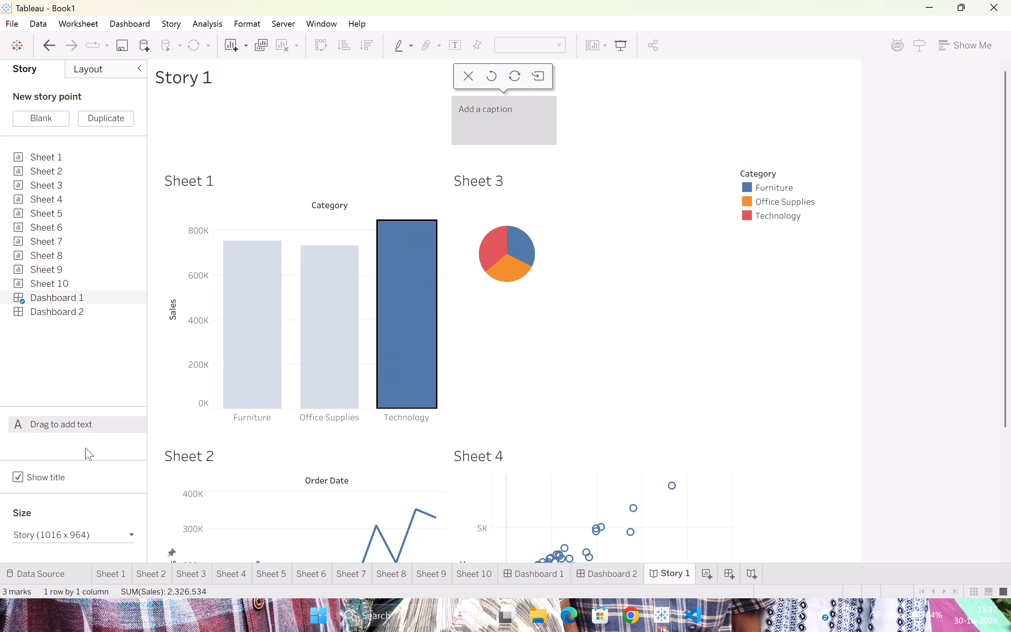
scroll(68, 503, down, 4)
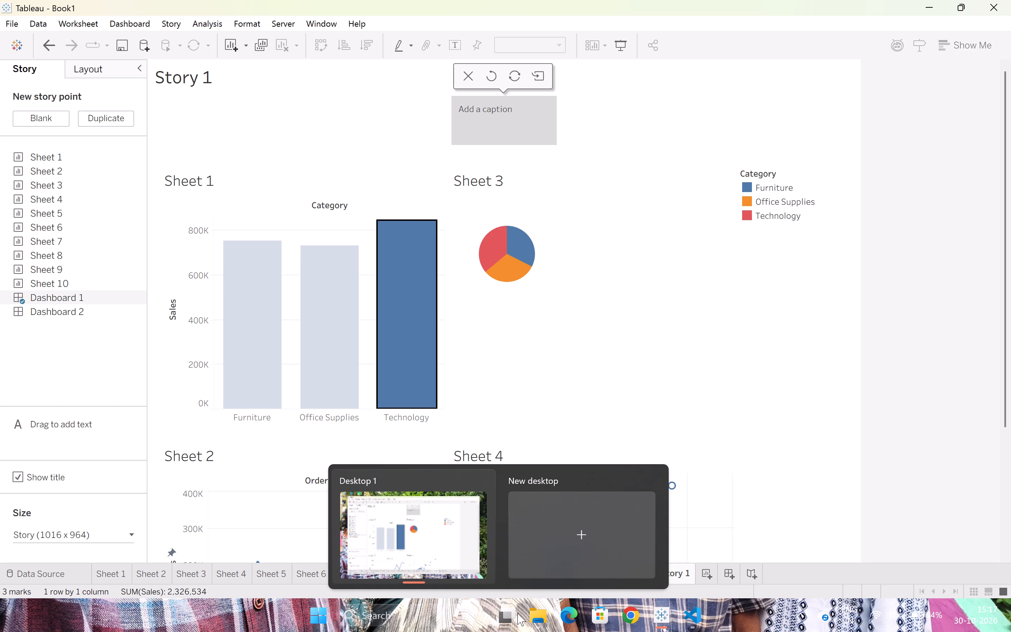
click(209, 176)
scroll(209, 176, down, 13)
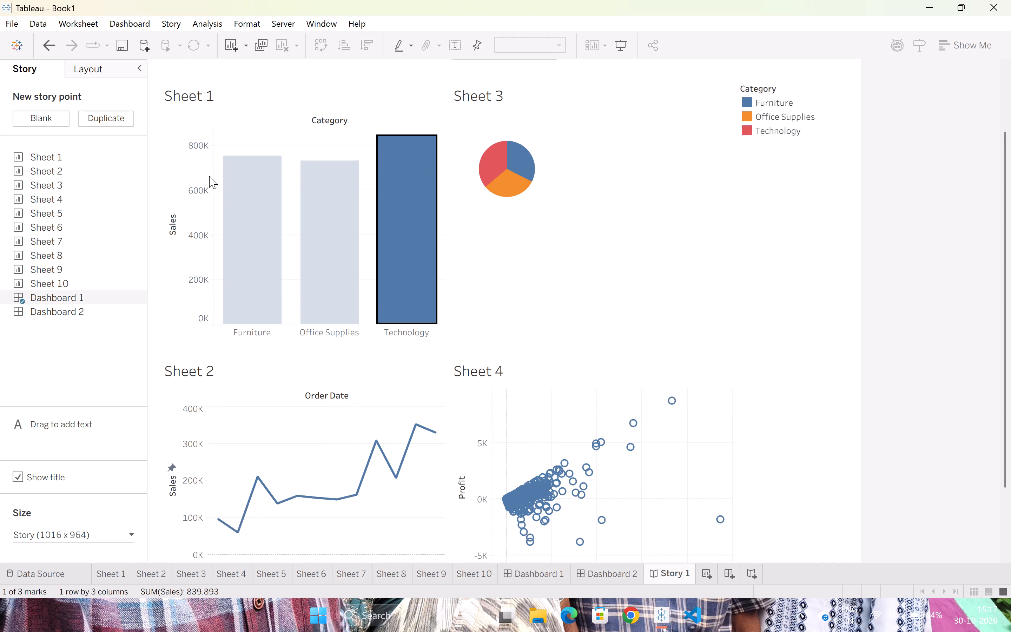
scroll(209, 176, down, 19)
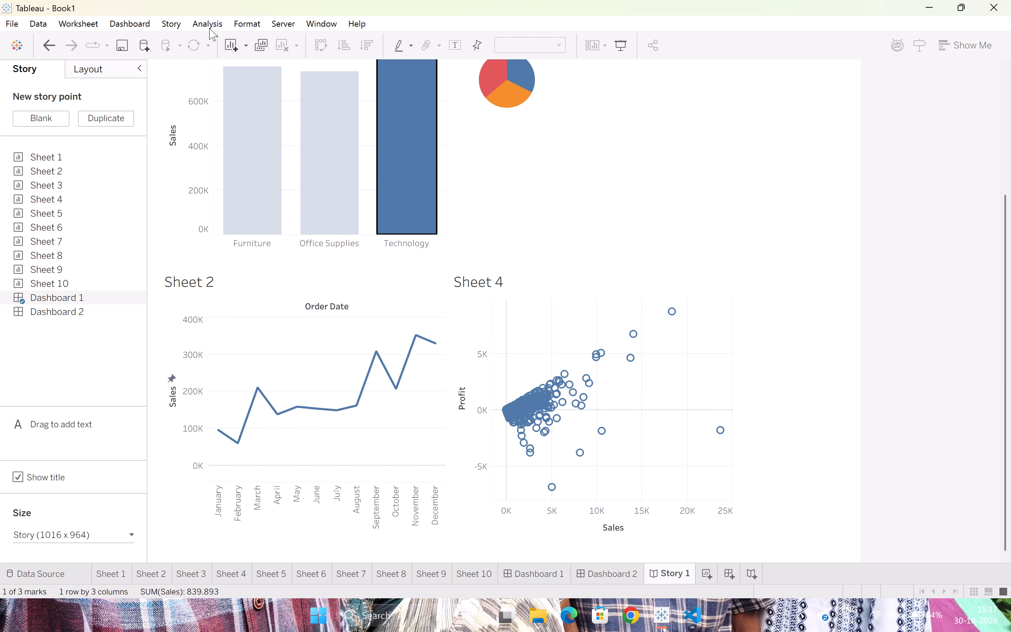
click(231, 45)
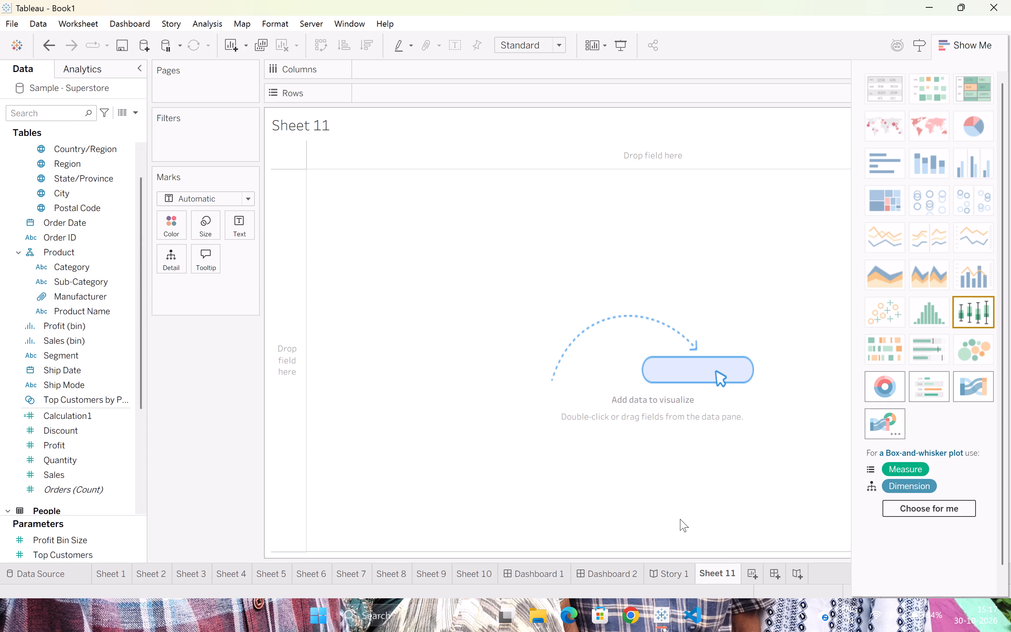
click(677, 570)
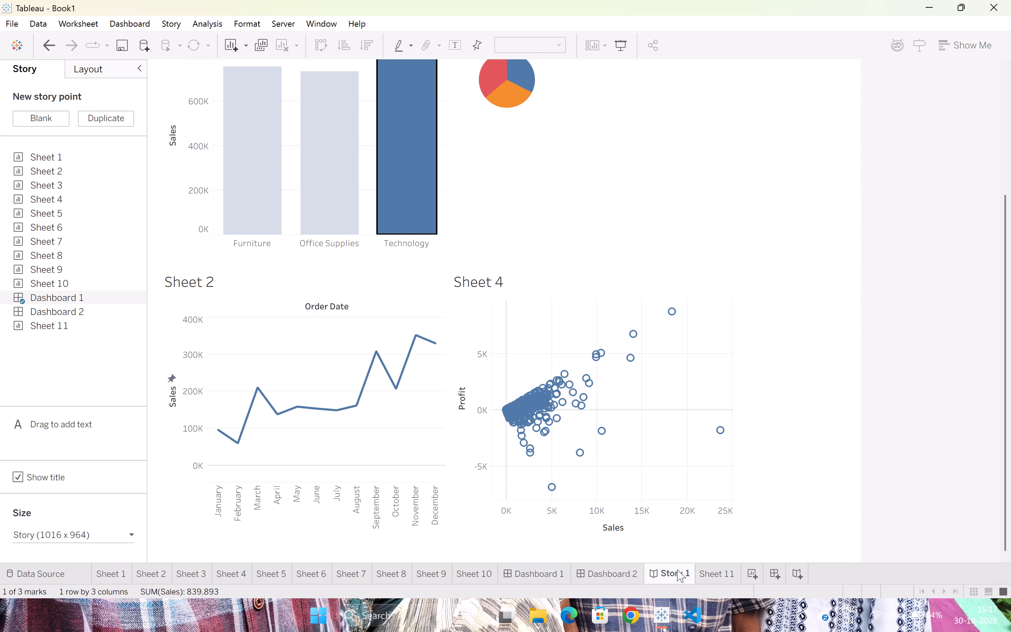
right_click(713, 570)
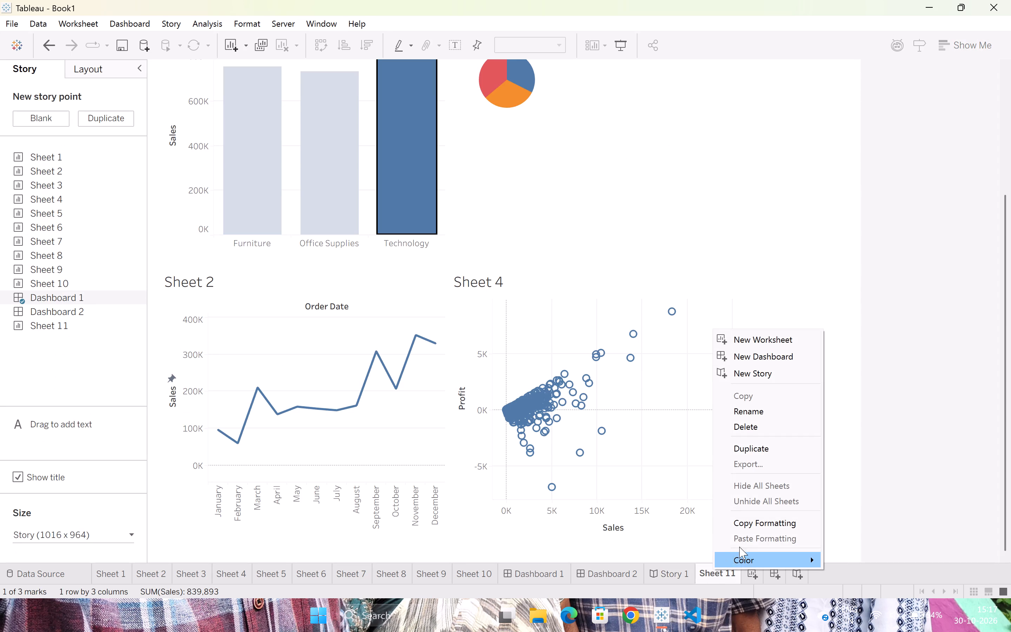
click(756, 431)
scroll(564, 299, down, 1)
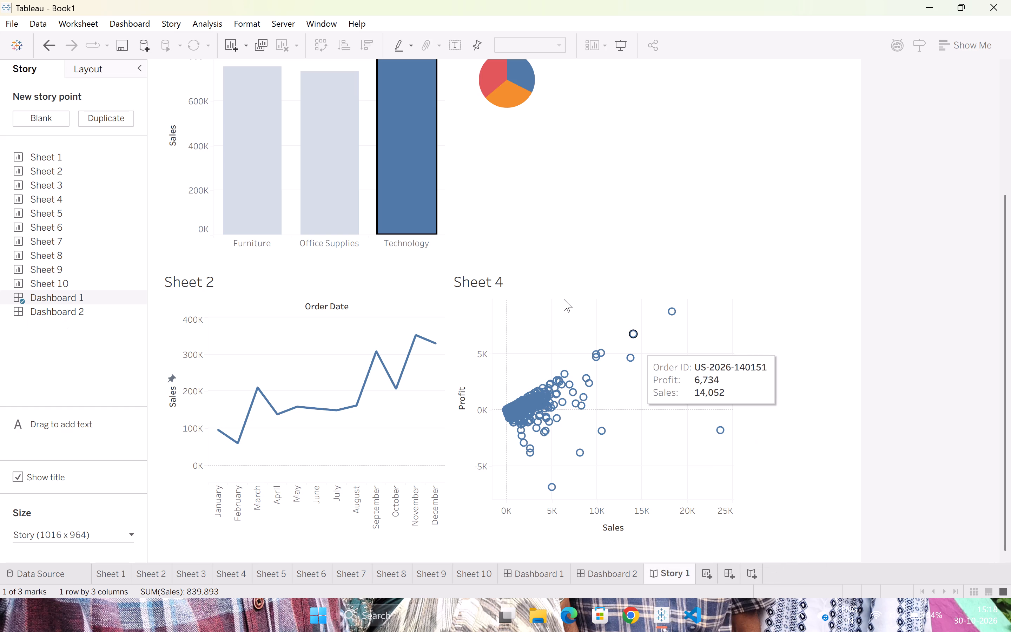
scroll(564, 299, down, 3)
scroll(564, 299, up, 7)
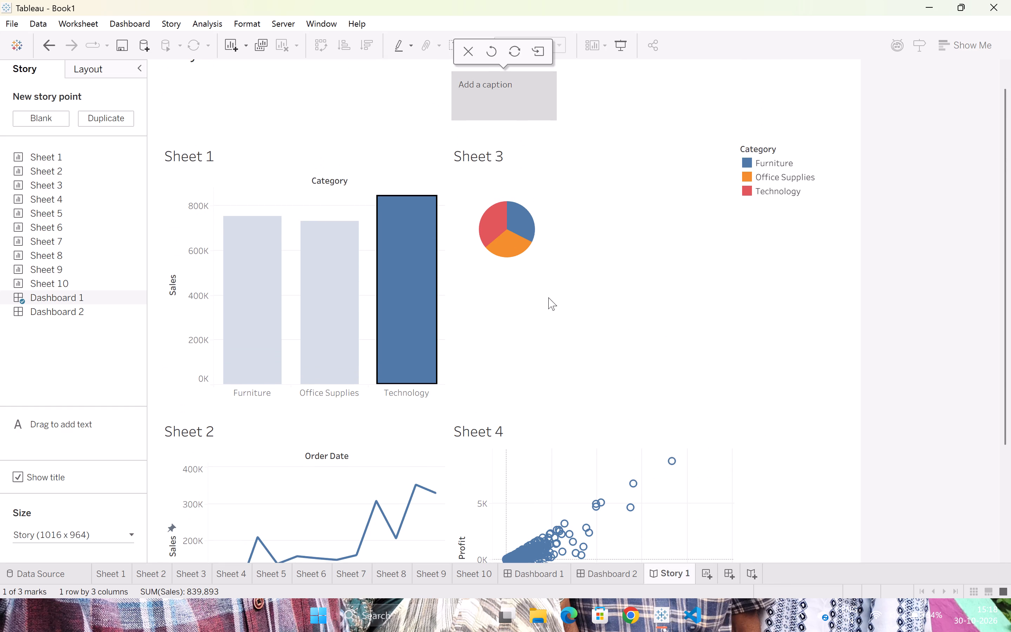
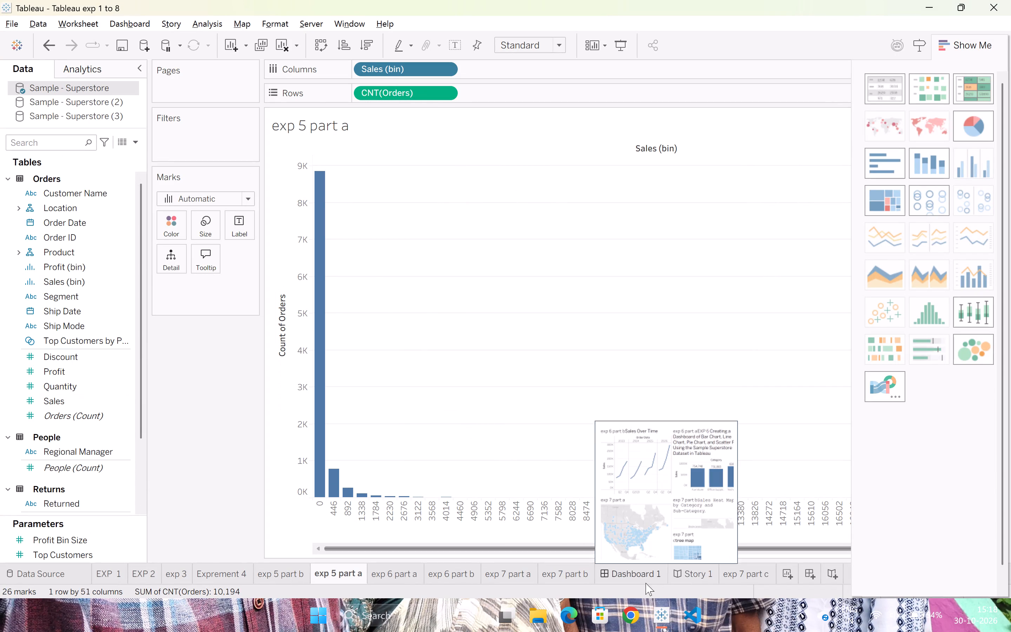
Examine the Story 1 title, charts and legends in the exp 1 to 8 workbook as reference, and return to Book1.
click(681, 579)
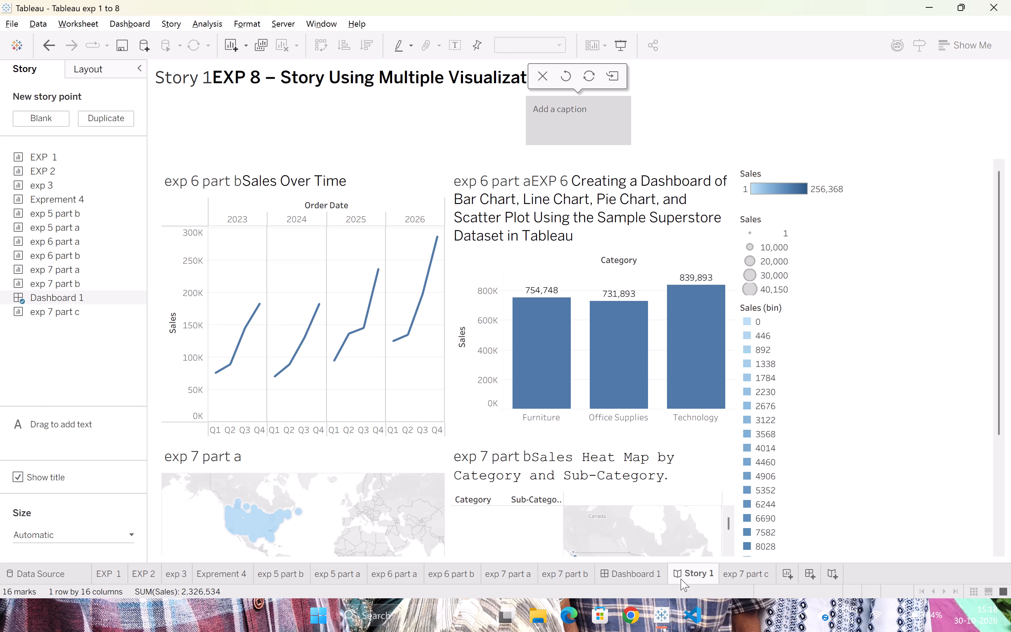
scroll(551, 405, down, 17)
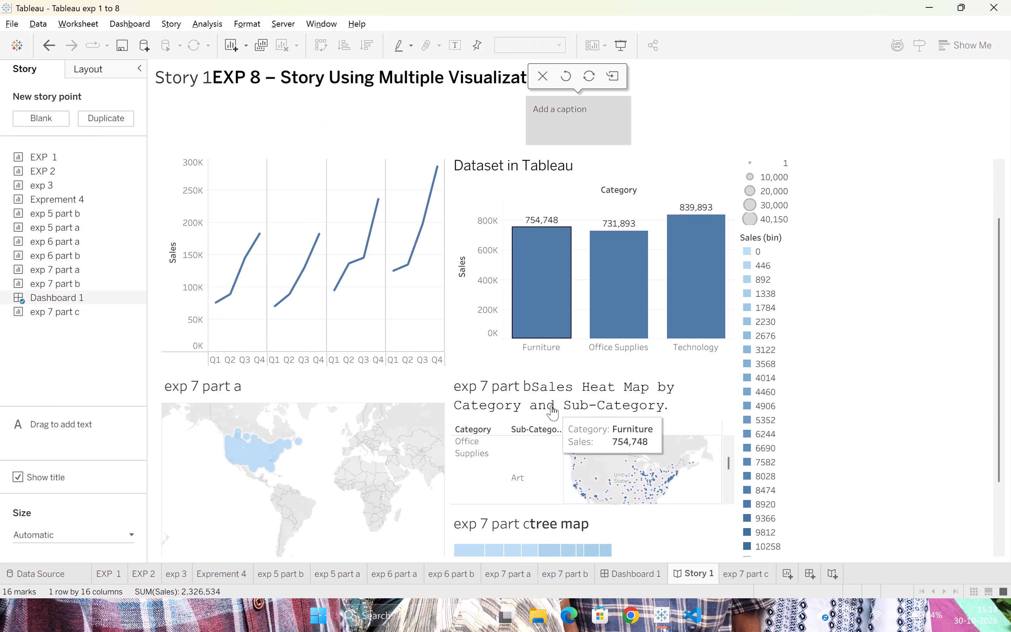
scroll(551, 405, down, 8)
scroll(551, 405, up, 20)
scroll(551, 405, up, 5)
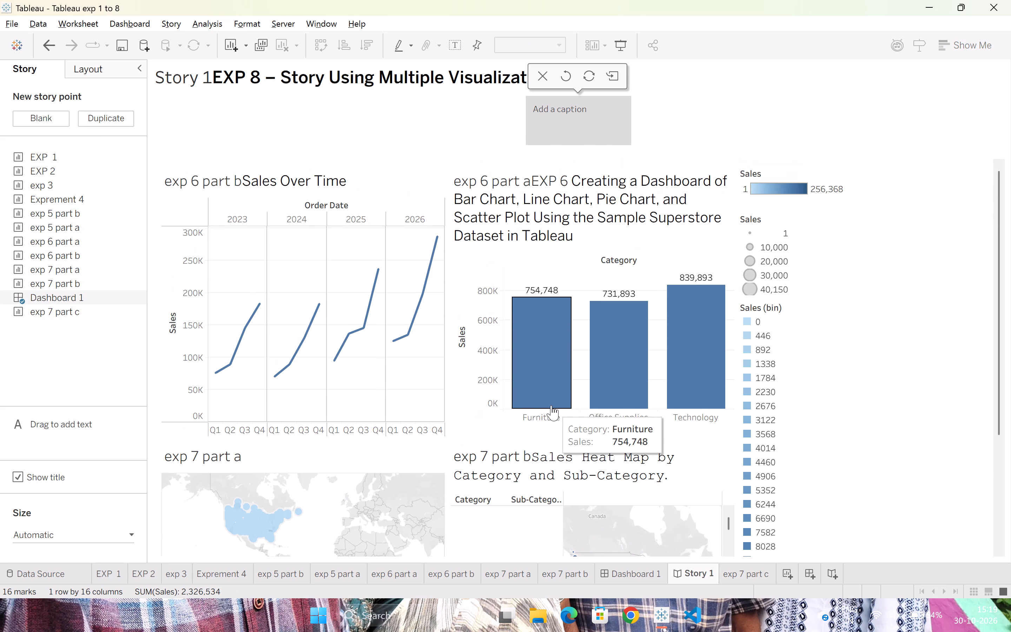
scroll(551, 405, up, 3)
scroll(551, 405, down, 20)
scroll(551, 405, down, 10)
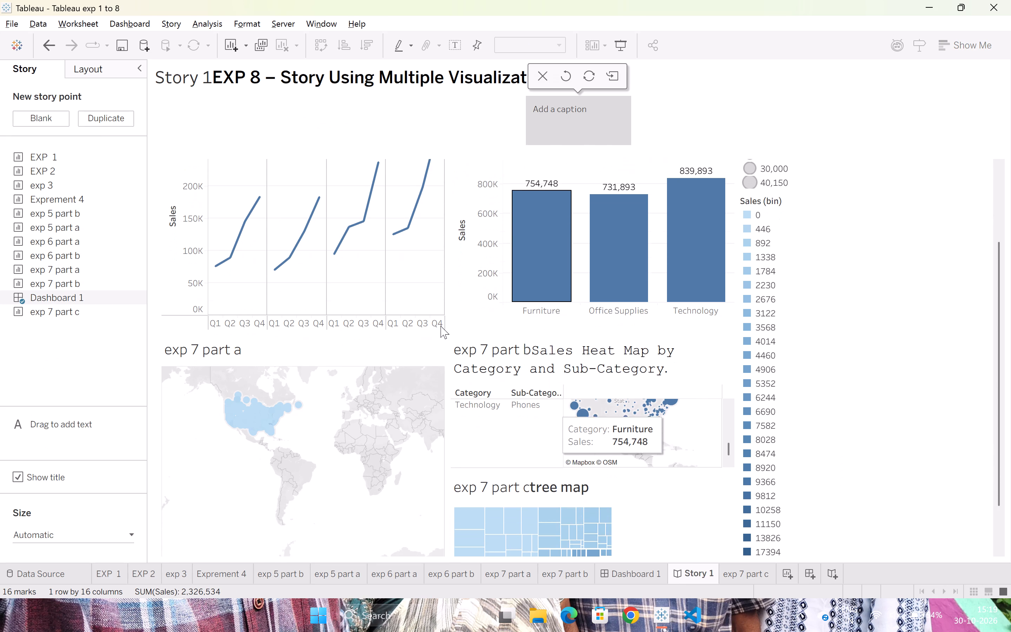
scroll(266, 278, down, 18)
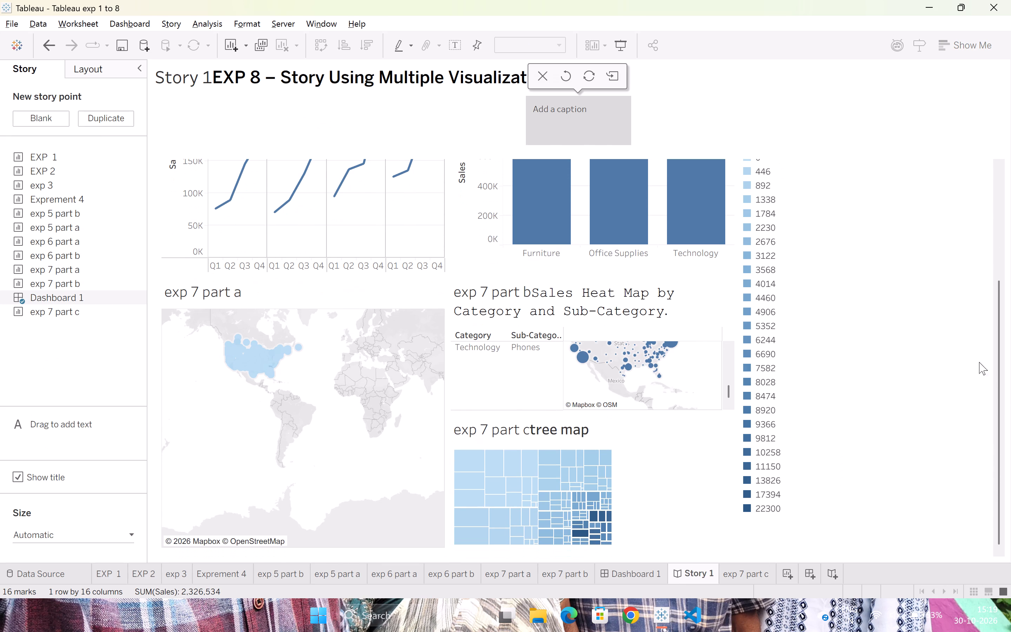
drag(993, 403, 1006, 243)
drag(1006, 295, 1006, 296)
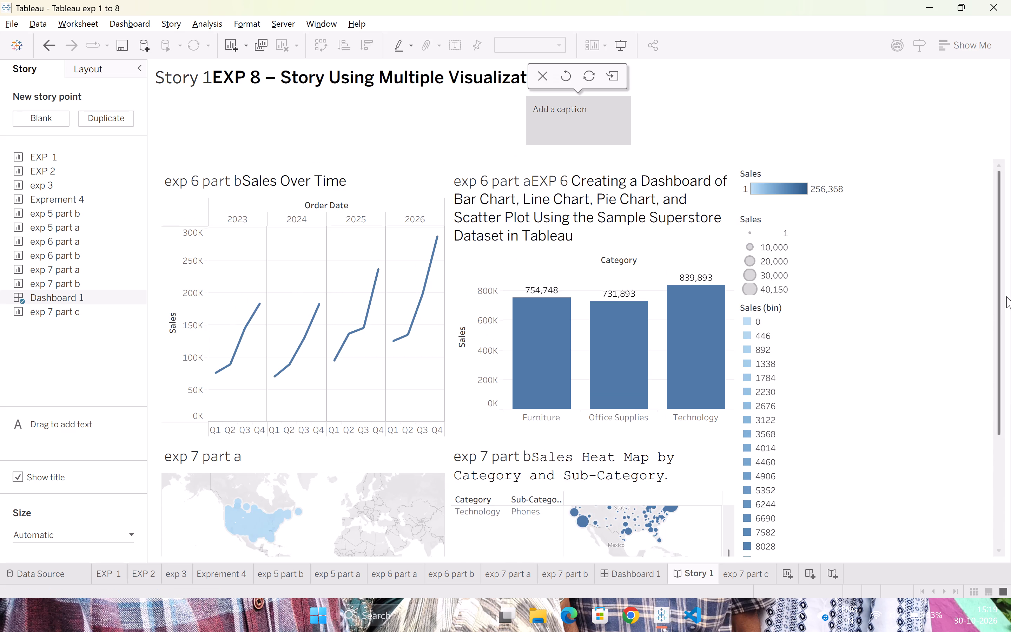
drag(1006, 296, 1010, 384)
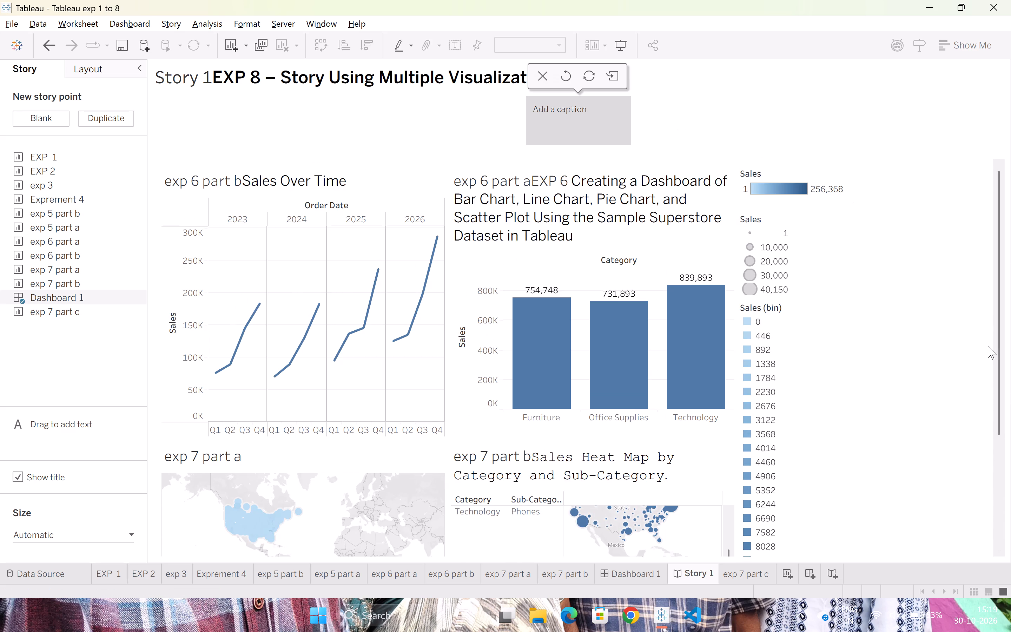
key(alt+Tab)
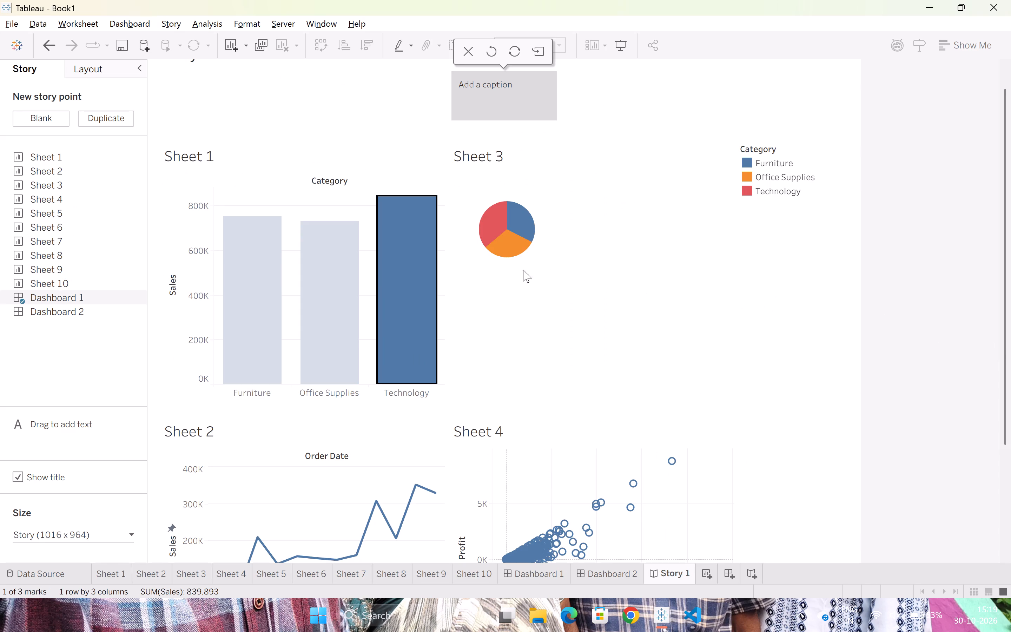
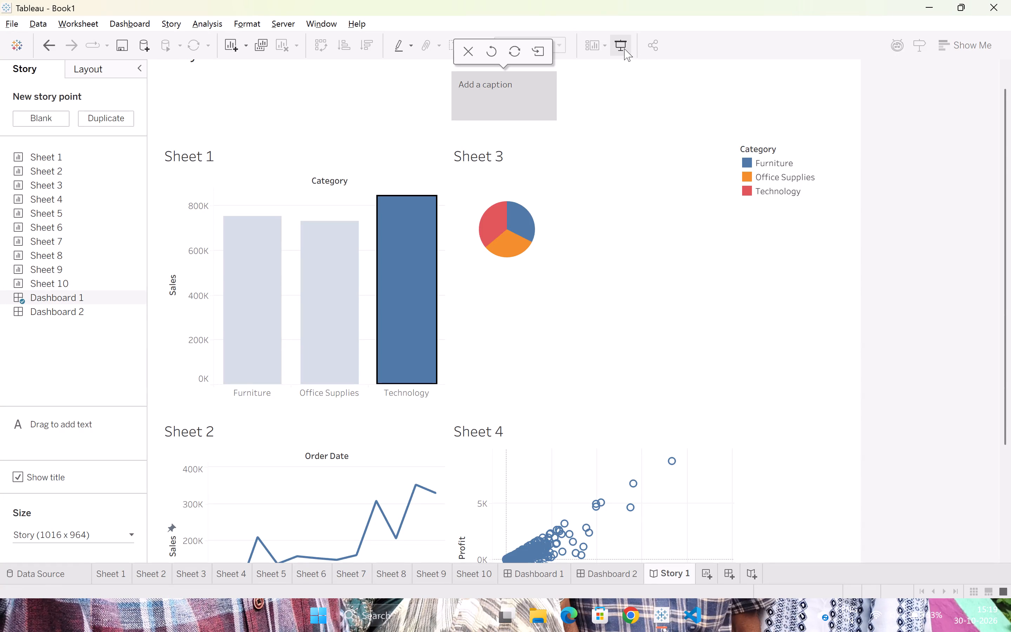
Delete the story point that holds Dashboard 1 from Story 1.
click(472, 52)
click(679, 111)
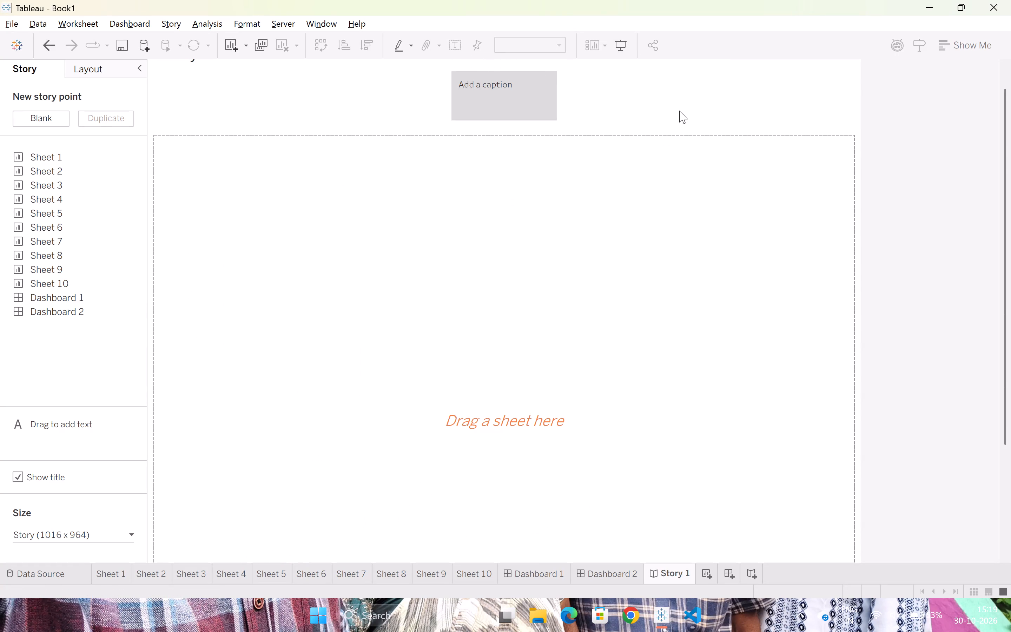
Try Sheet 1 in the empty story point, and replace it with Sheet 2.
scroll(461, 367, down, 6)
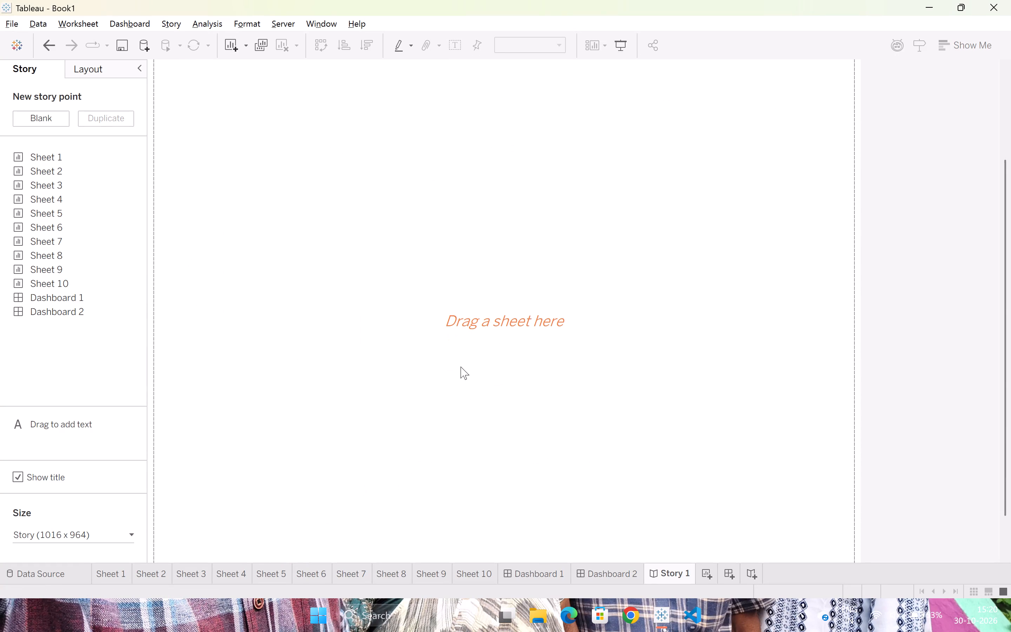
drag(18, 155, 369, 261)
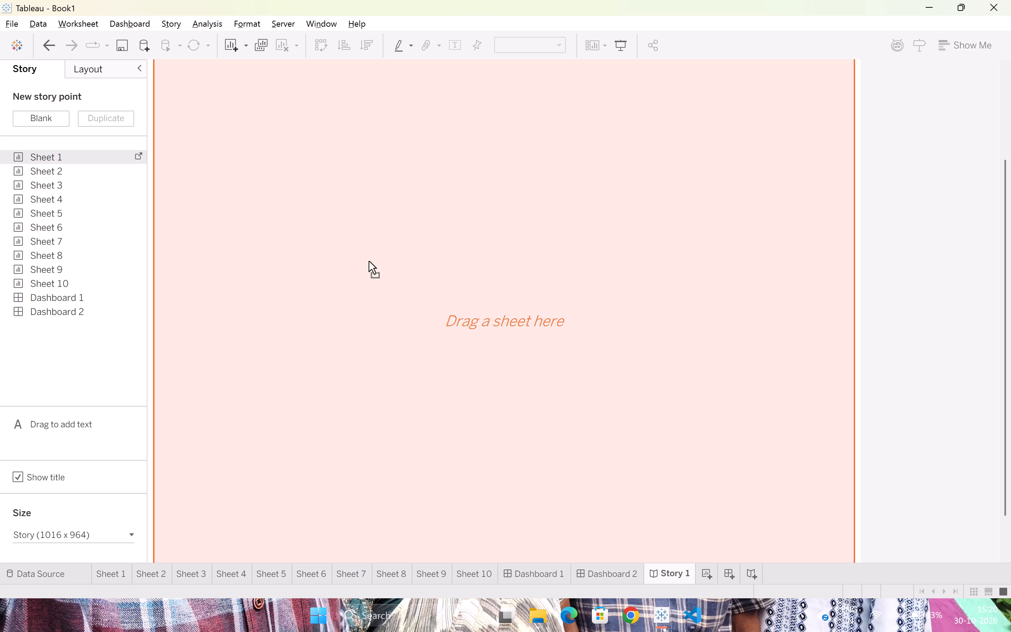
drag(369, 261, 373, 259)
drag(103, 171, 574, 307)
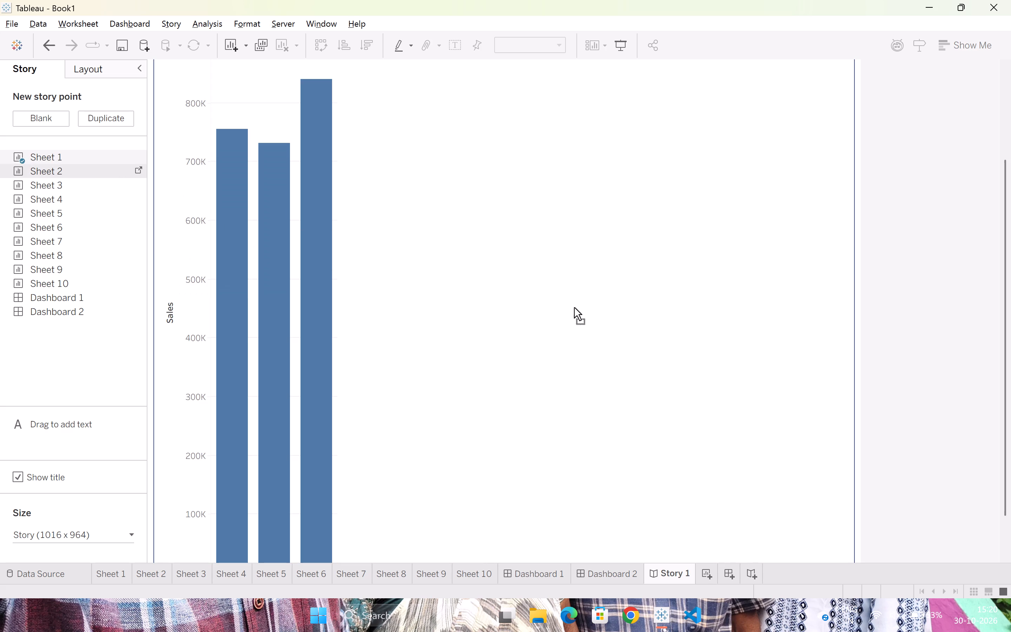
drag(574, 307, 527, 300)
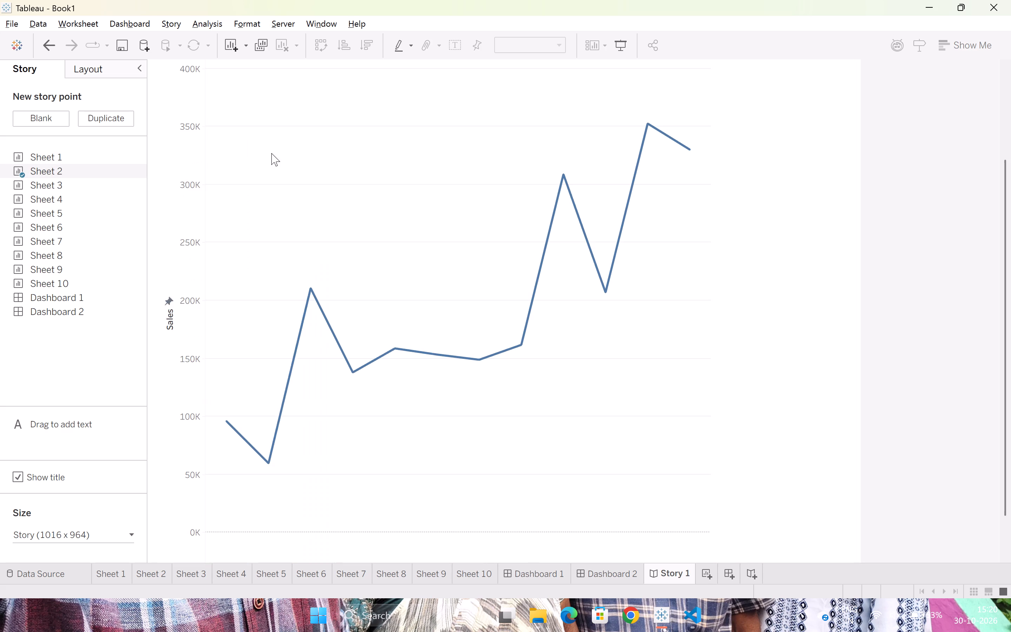
Replace the Sheet 2 chart in the story point with Dashboard 1.
drag(51, 297, 500, 223)
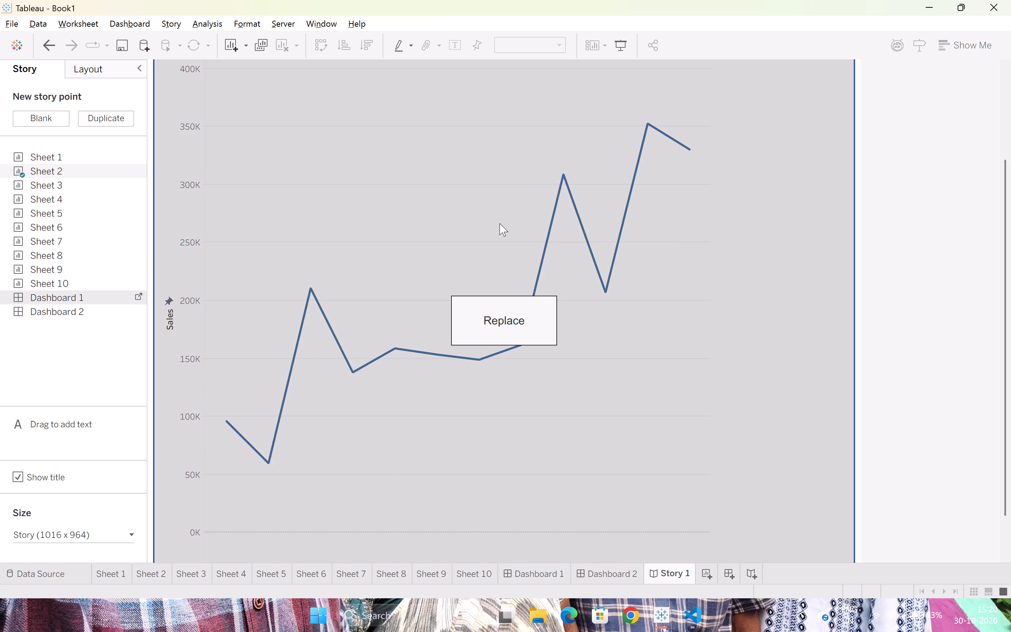
scroll(625, 272, up, 7)
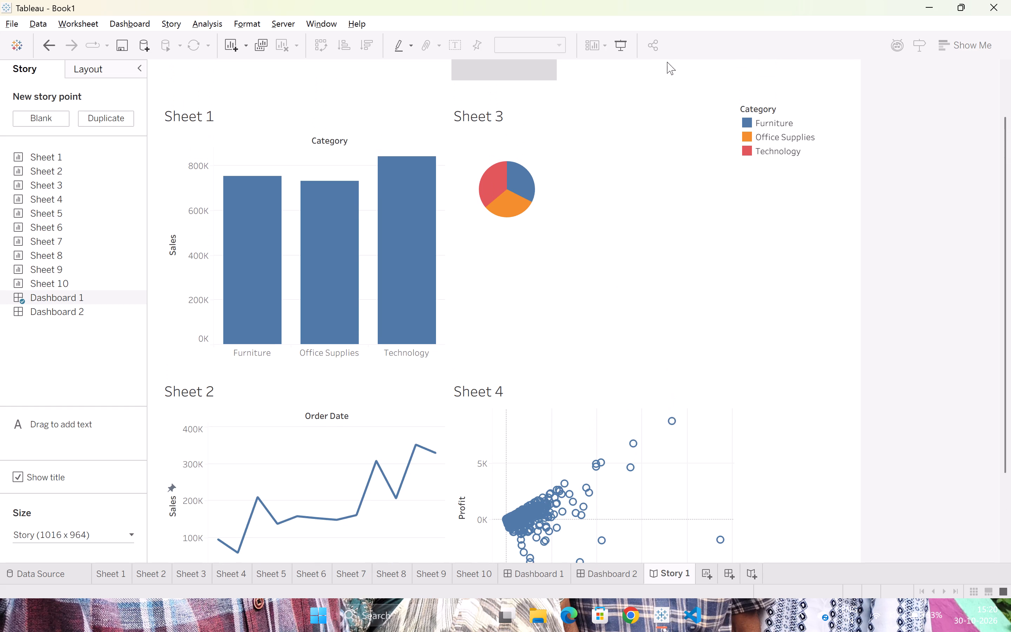
Preview Story 1 in presentation mode, examine its title and all four charts, and return to editing.
click(621, 47)
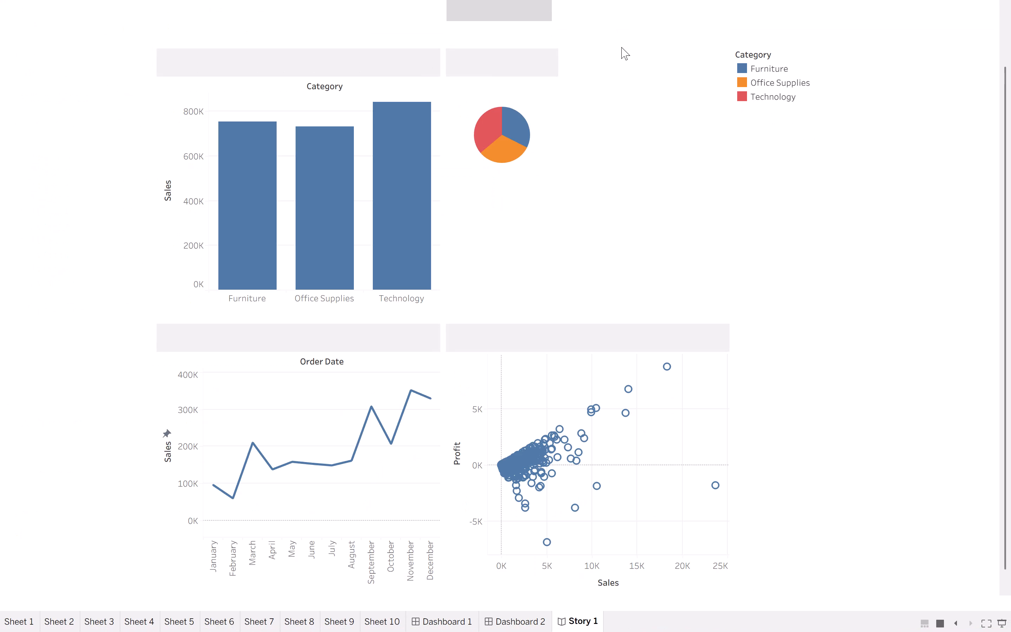
scroll(661, 282, up, 9)
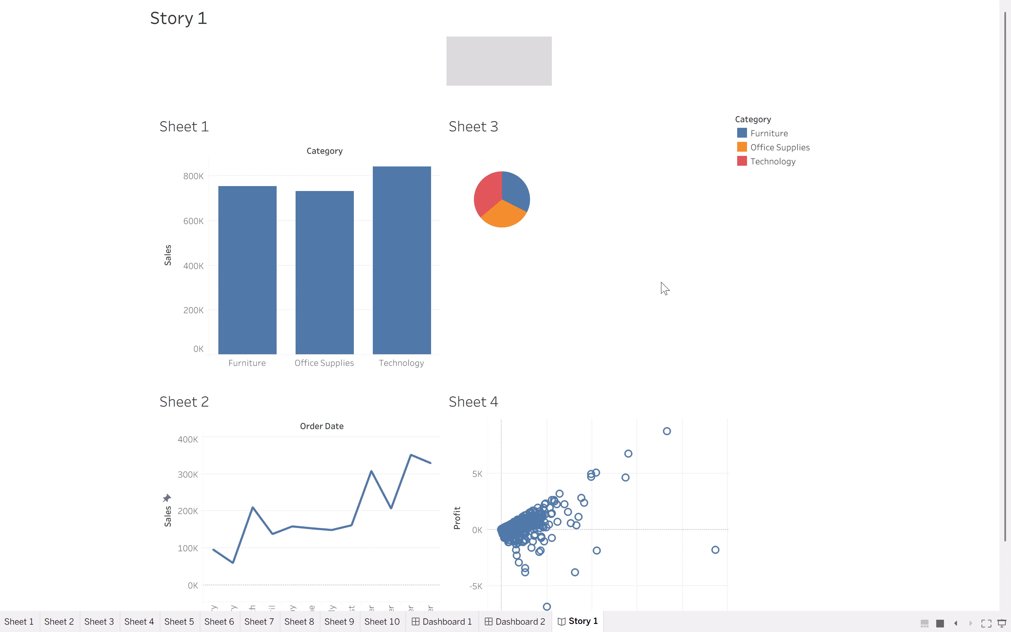
scroll(661, 282, down, 10)
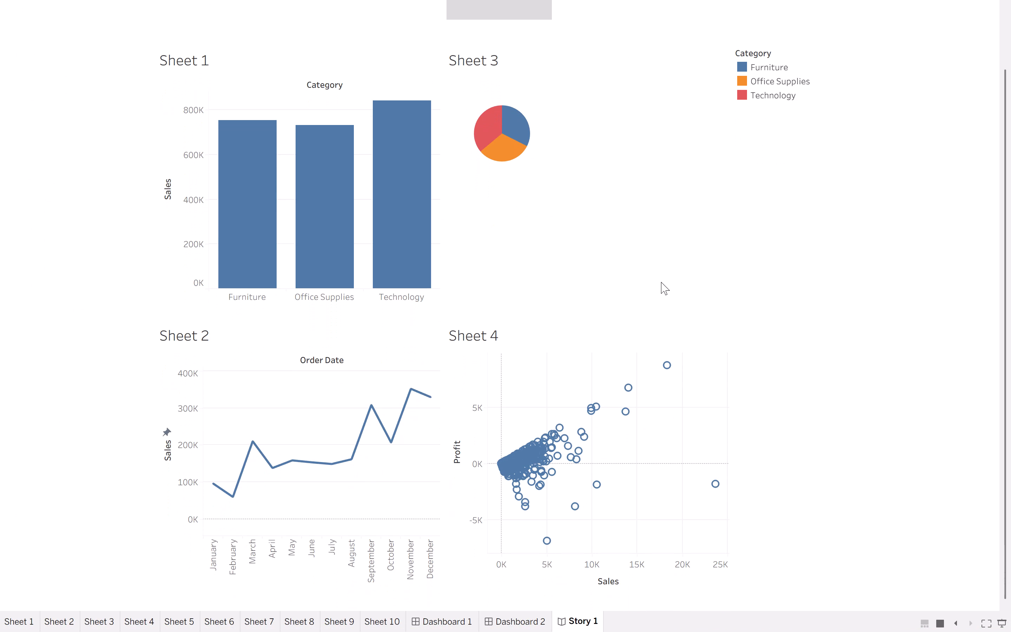
key(Escape)
key(Escape)
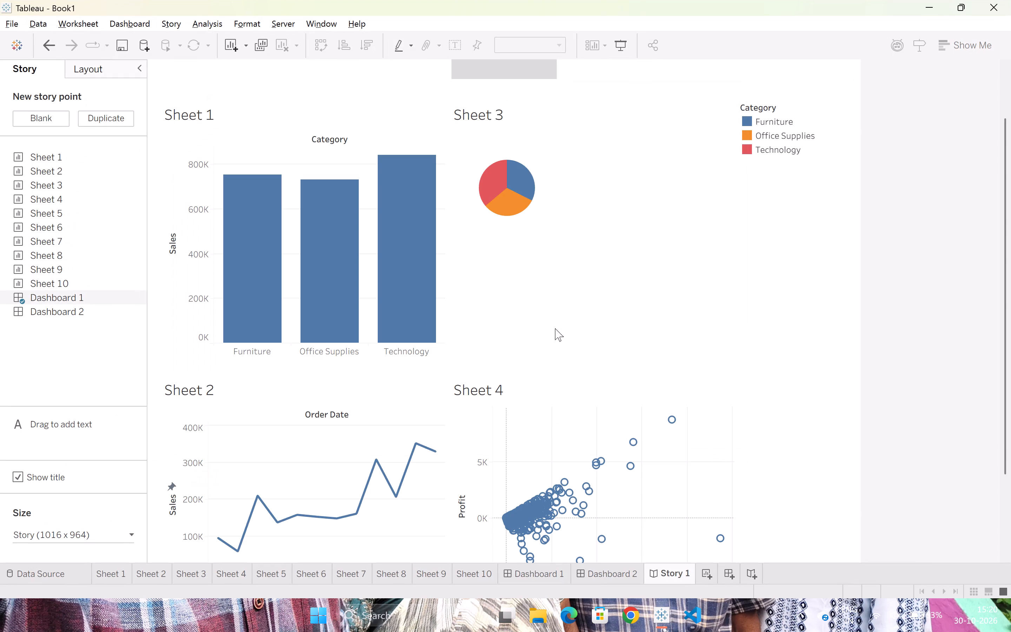